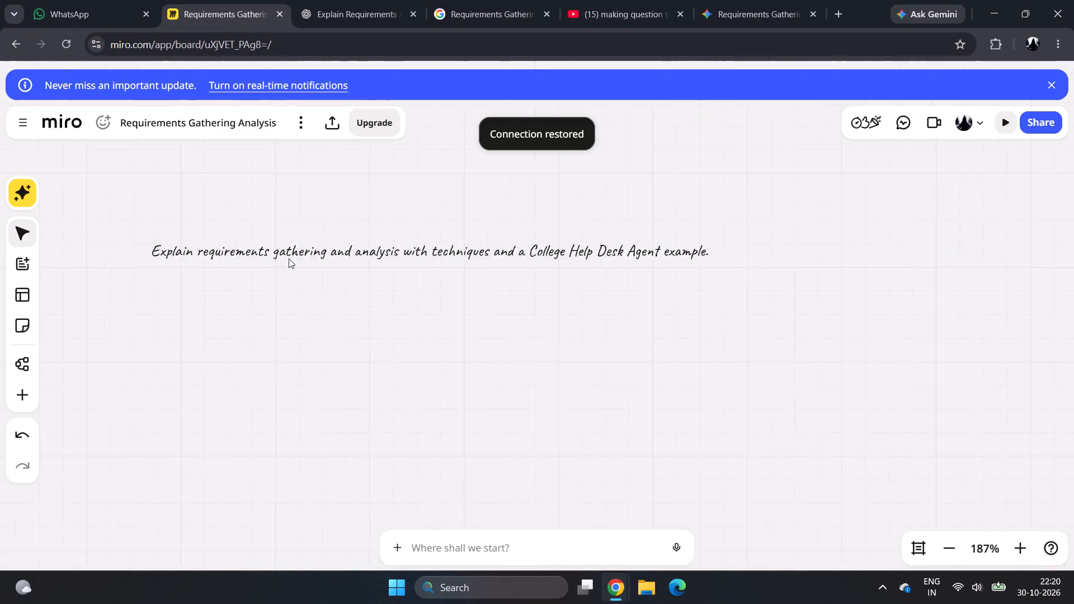
Insert a new diagram frame on the board below the requirements gathering question text.
scroll(289, 258, left, 1)
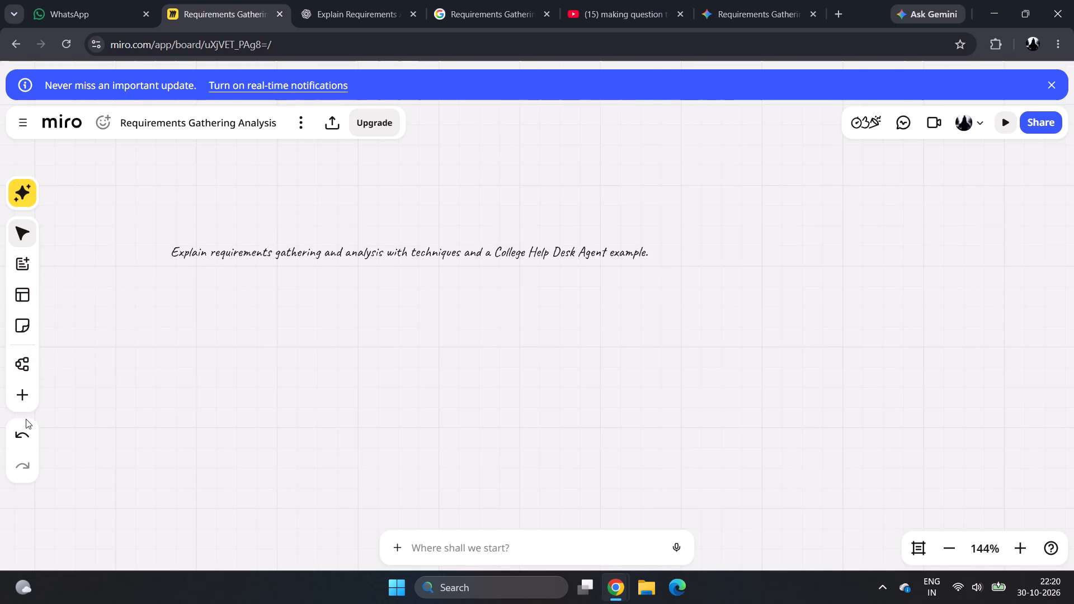
click(27, 359)
drag(152, 336, 172, 268)
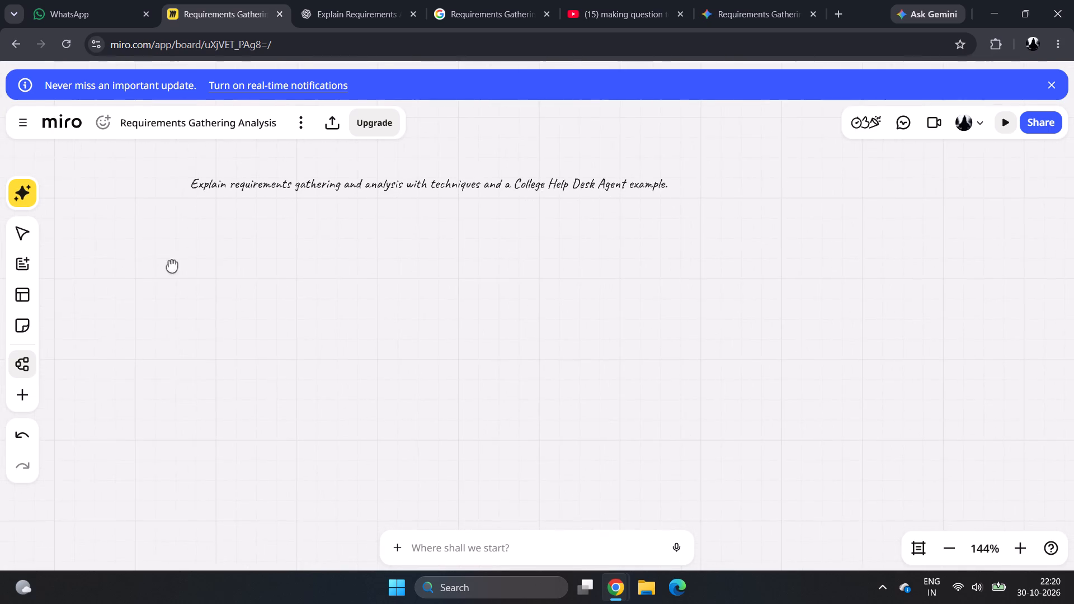
drag(172, 268, 169, 267)
drag(177, 275, 190, 278)
click(190, 278)
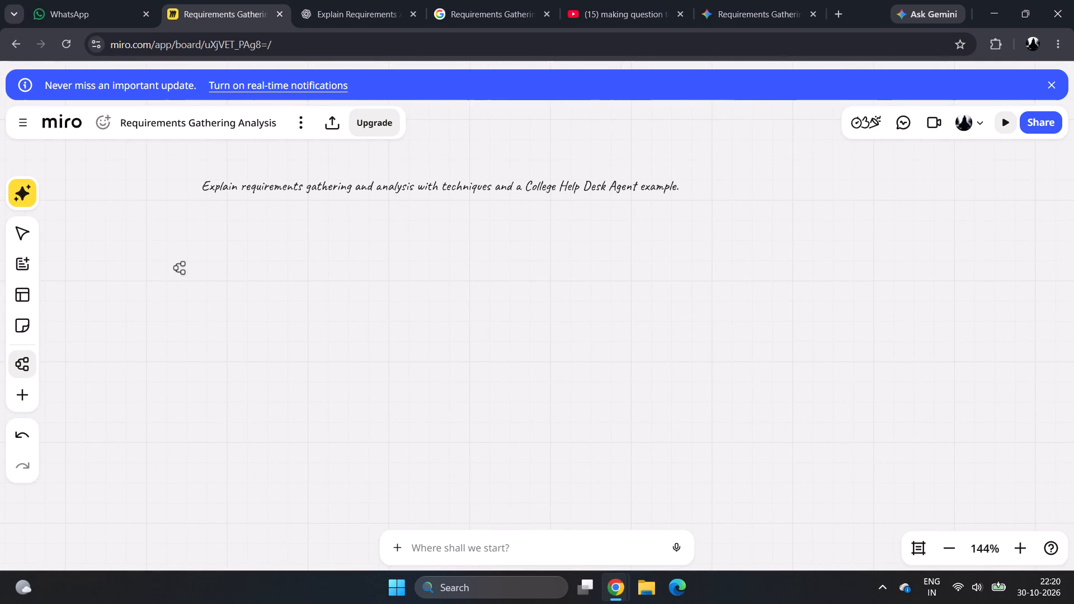
drag(192, 280, 313, 388)
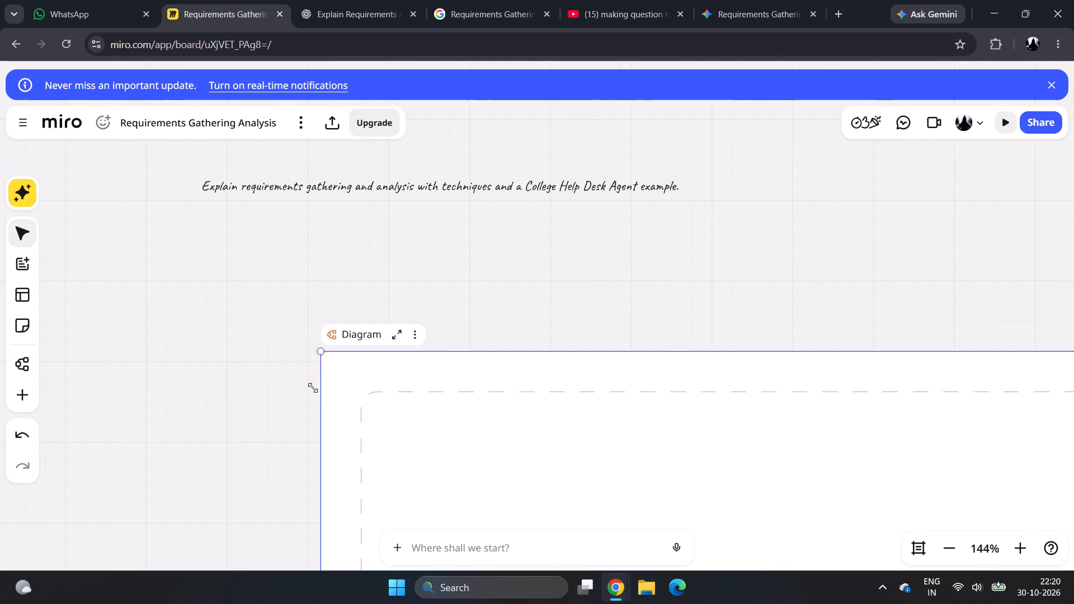
drag(313, 388, 321, 393)
Shrink the empty diagram frame proportionally to about a quarter of its width, keeping its upper-left corner in place.
scroll(321, 393, down, 1)
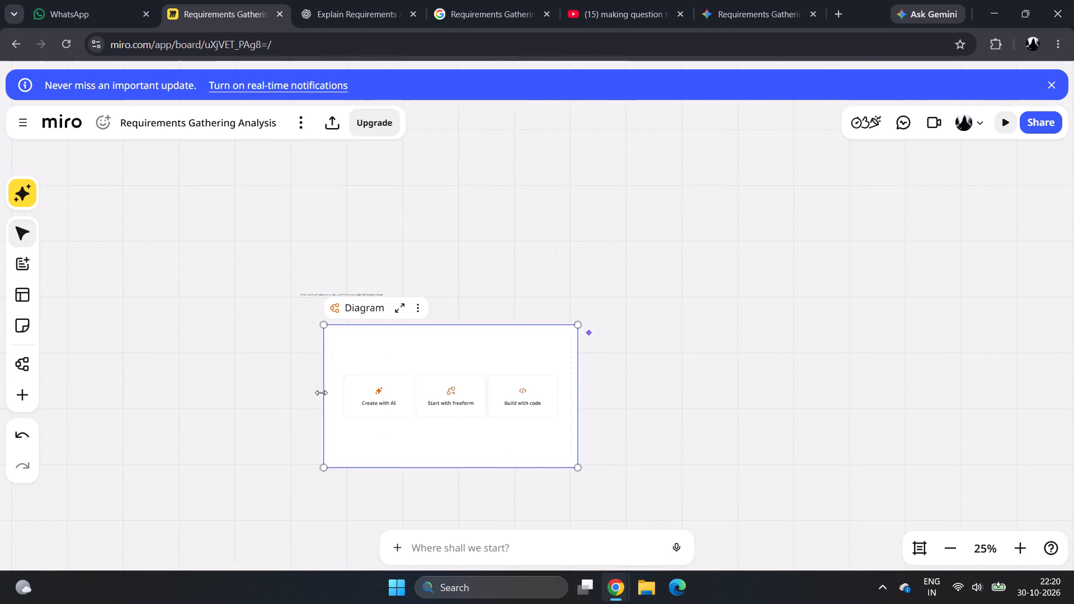
scroll(321, 393, down, 1)
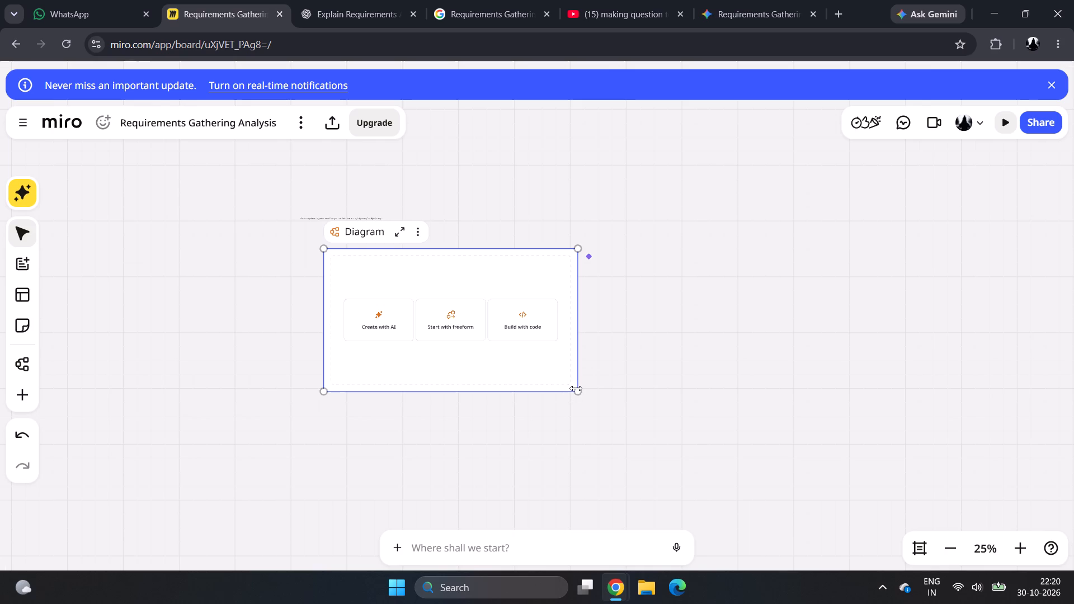
drag(576, 388, 545, 375)
drag(578, 390, 345, 309)
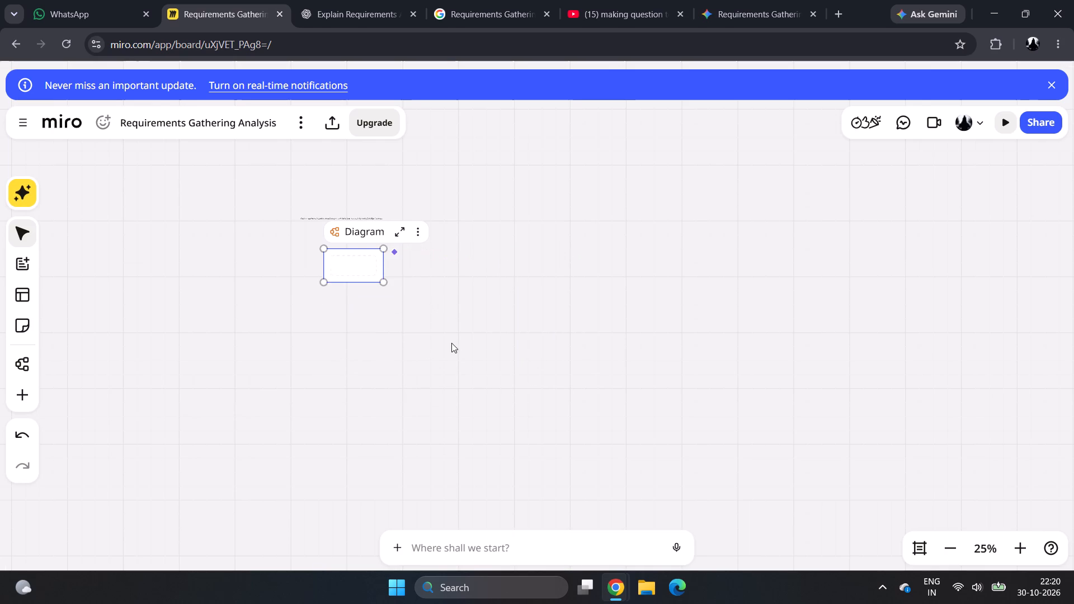
Move the empty diagram frame directly beneath the question text, aligned with the start of the line.
scroll(453, 343, up, 1)
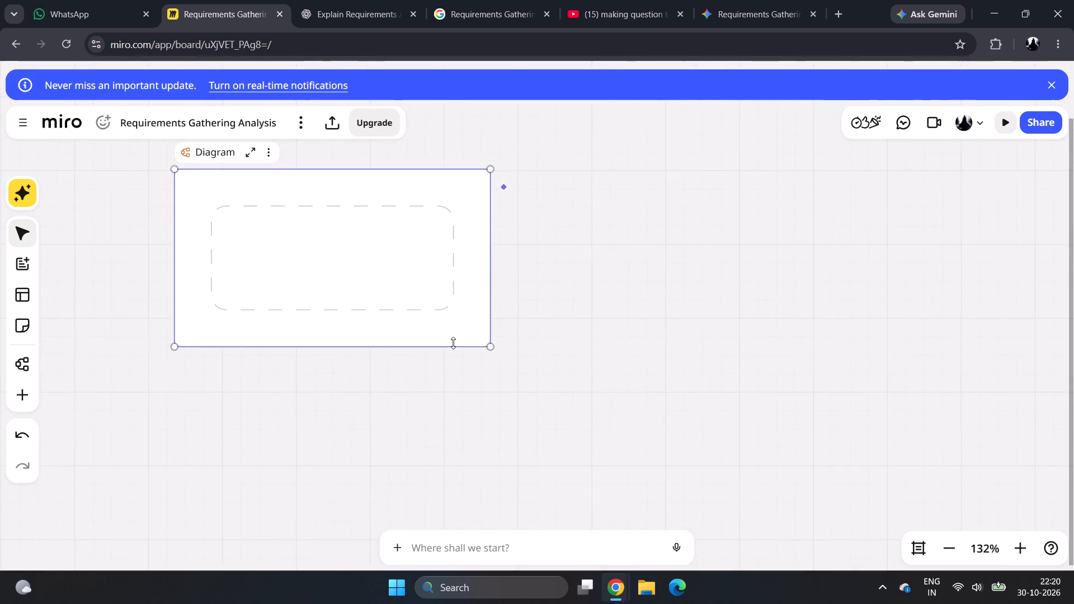
scroll(453, 343, up, 1)
click(453, 343)
click(453, 343)
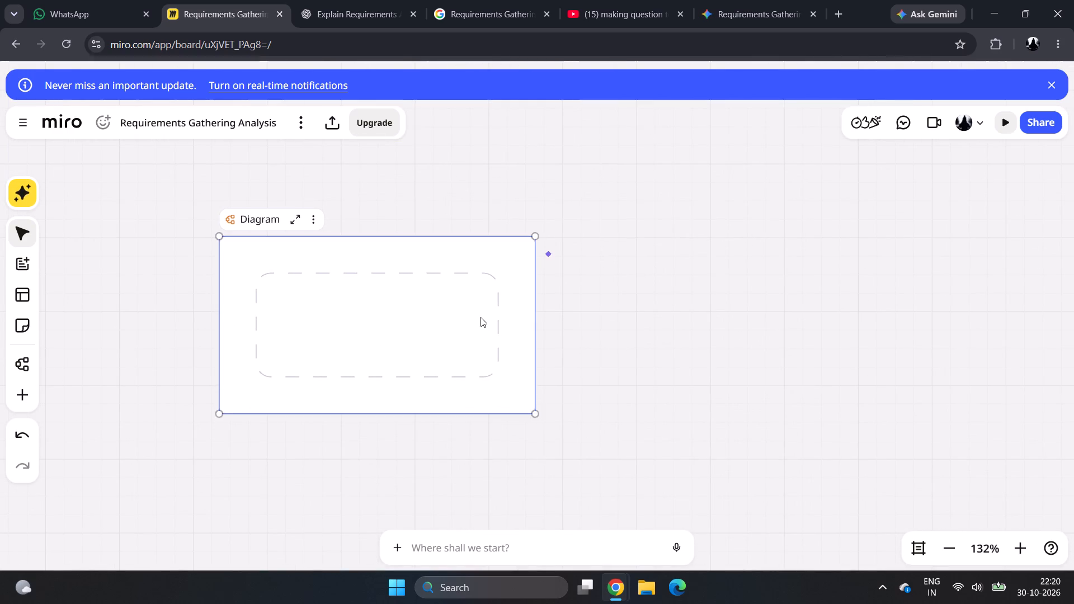
drag(481, 317, 445, 308)
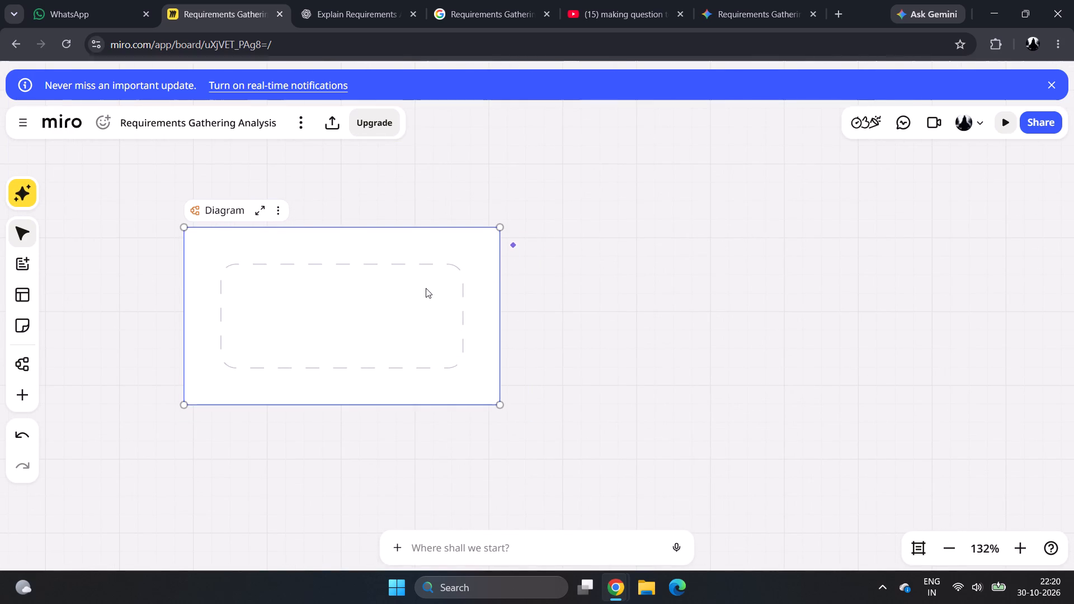
drag(423, 287, 340, 223)
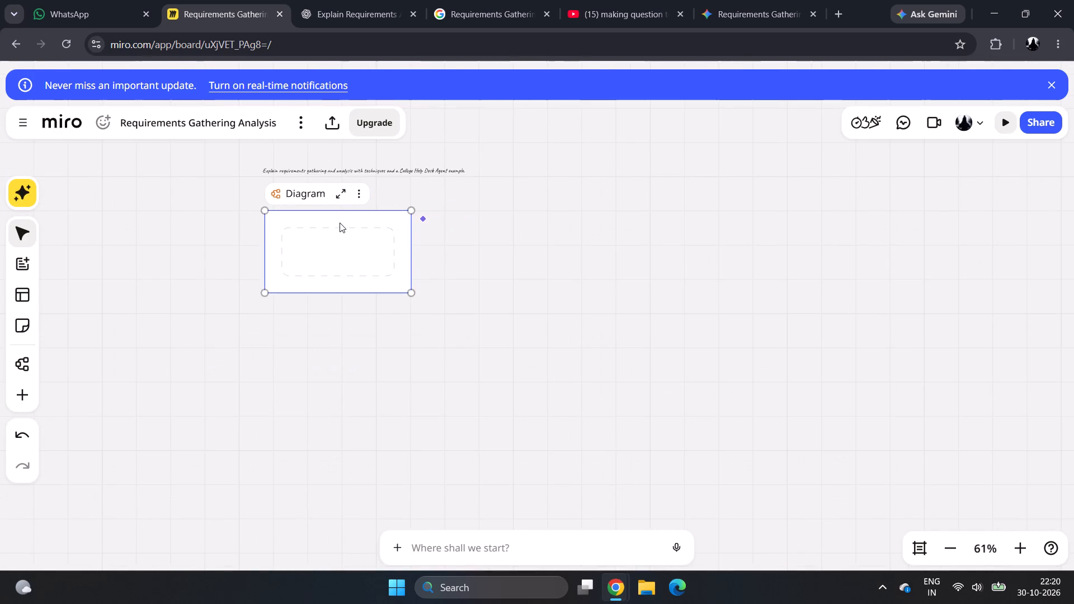
drag(308, 235, 337, 229)
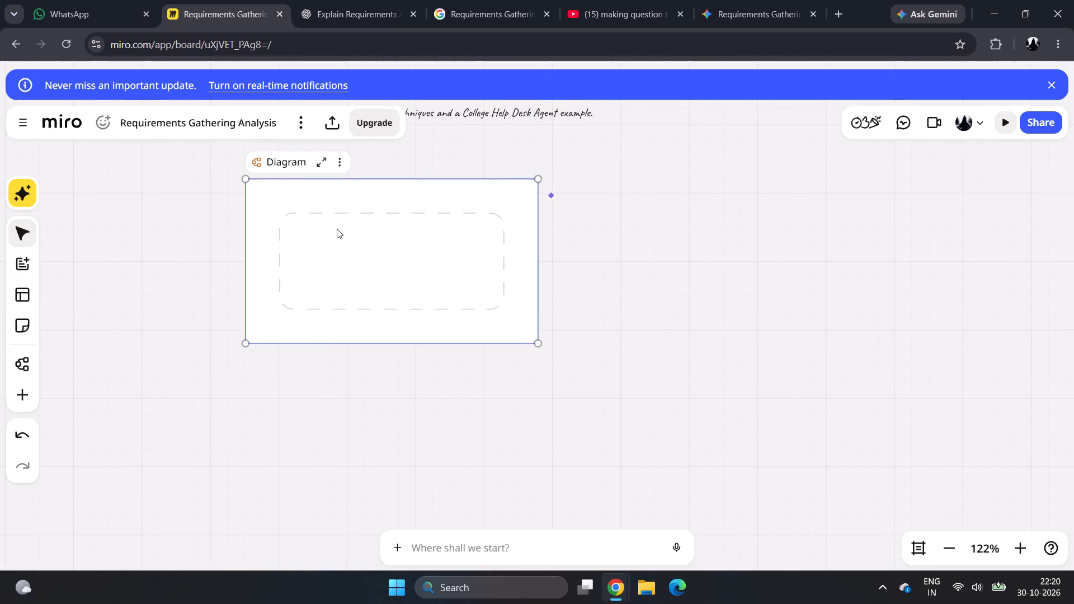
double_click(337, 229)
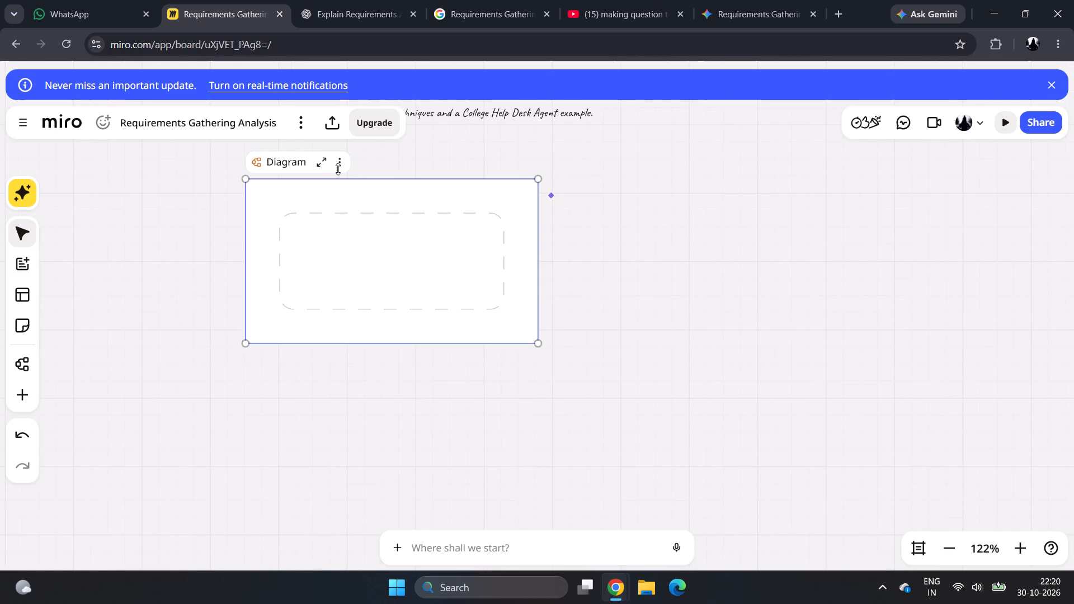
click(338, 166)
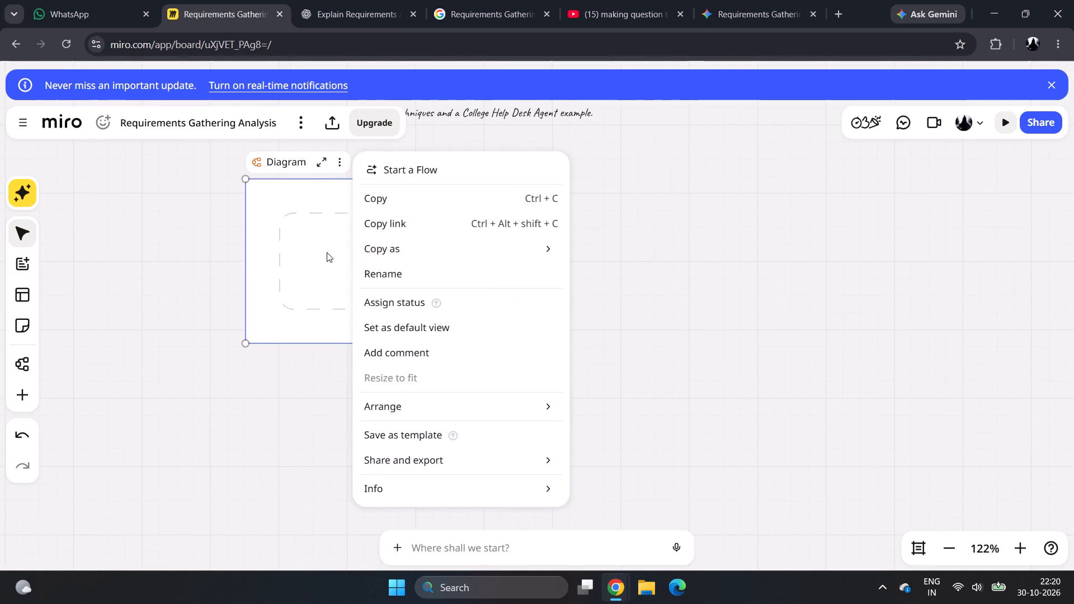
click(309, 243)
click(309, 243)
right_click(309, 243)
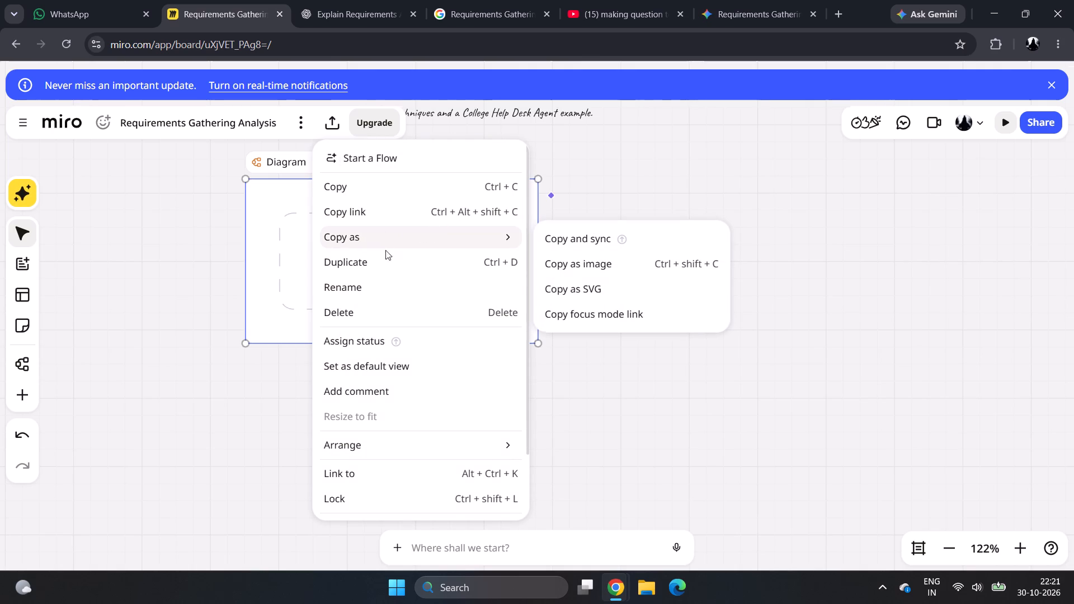
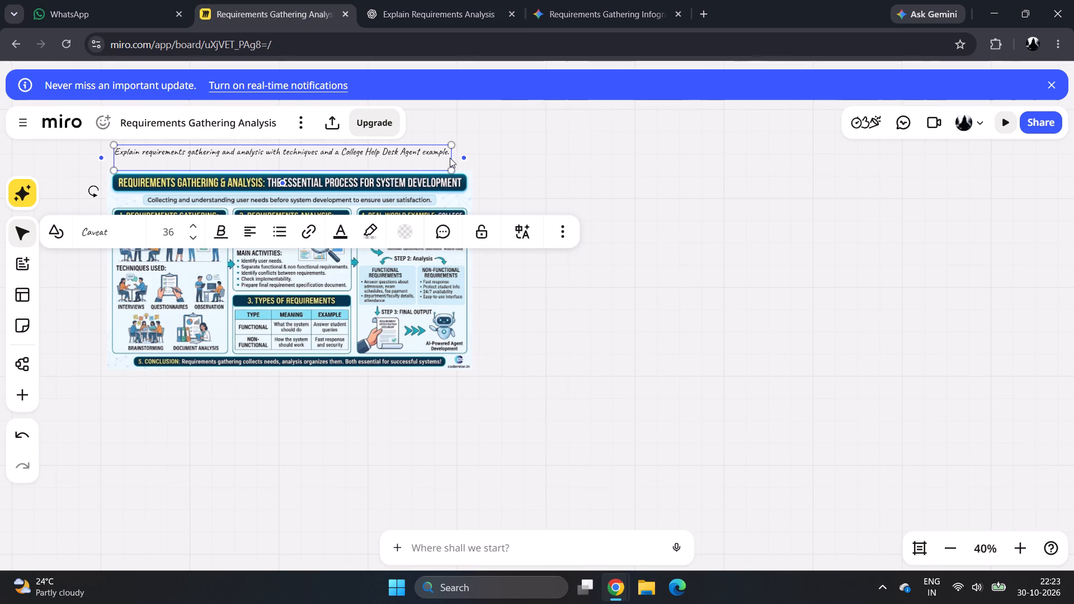
click(442, 166)
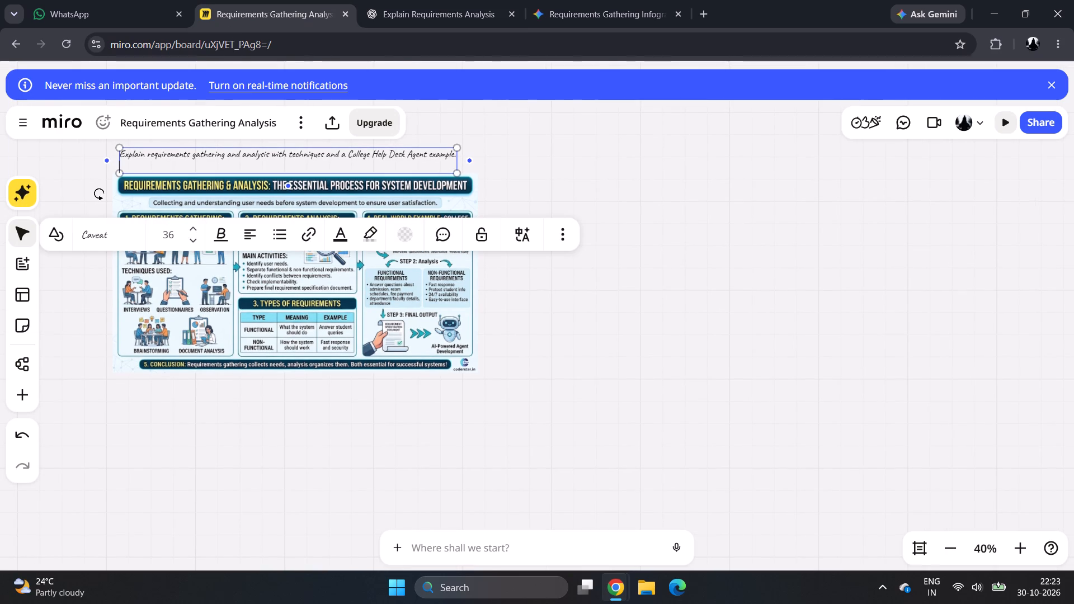
key(ctrl+v)
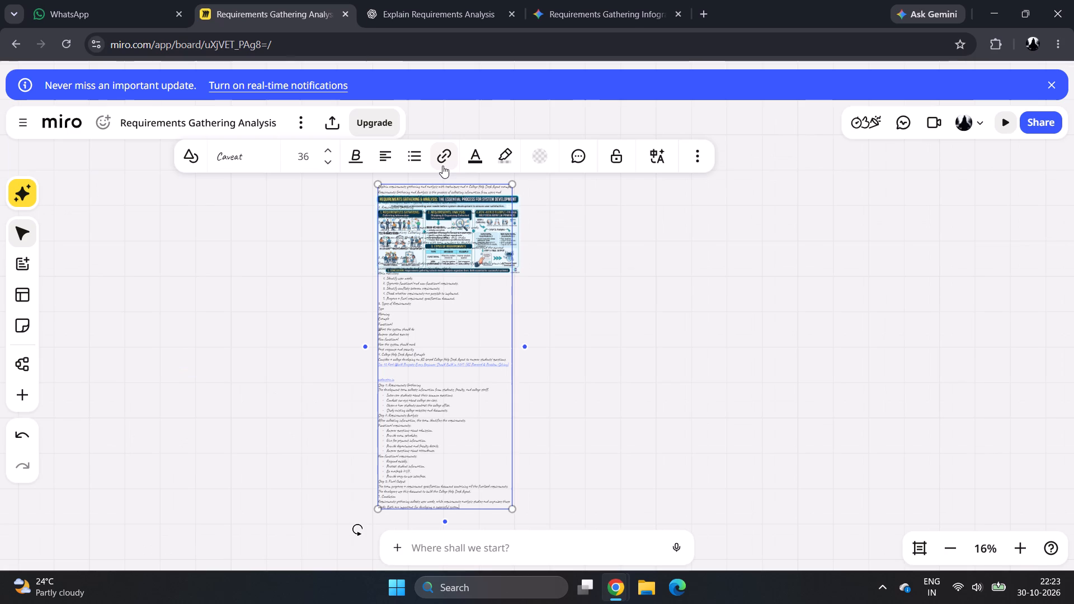
click(548, 276)
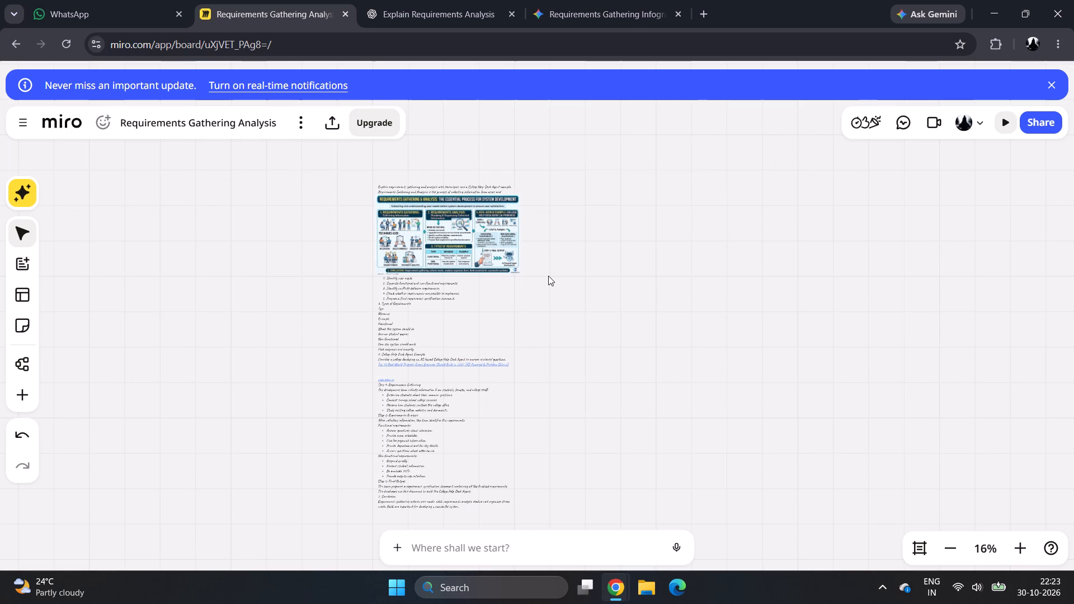
Move the infographic down over the Step 1 and Step 2 text of the College Help Desk Agent example.
click(510, 260)
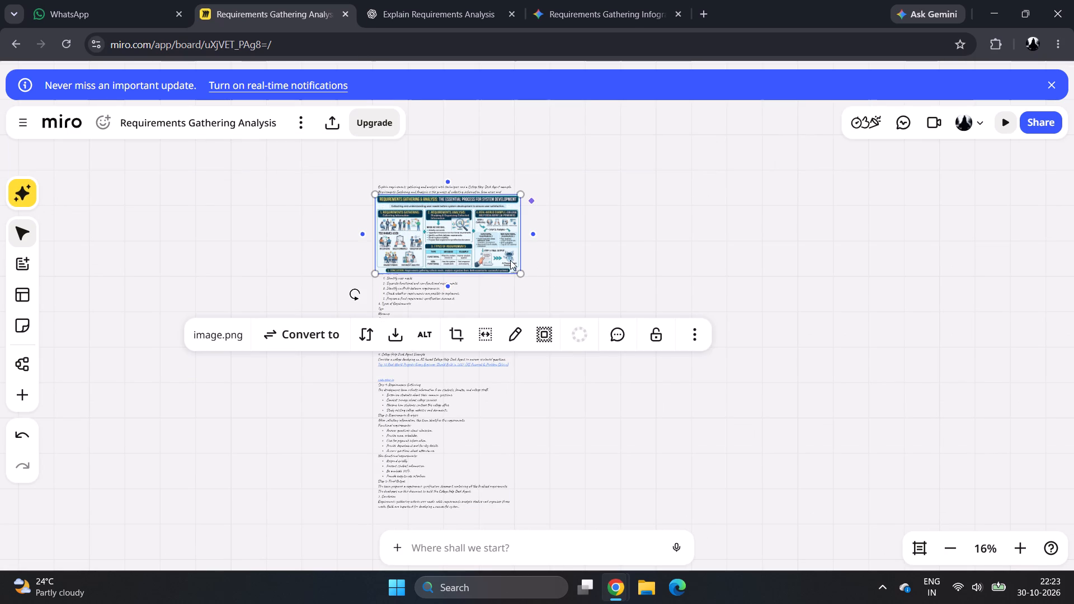
drag(503, 253, 520, 433)
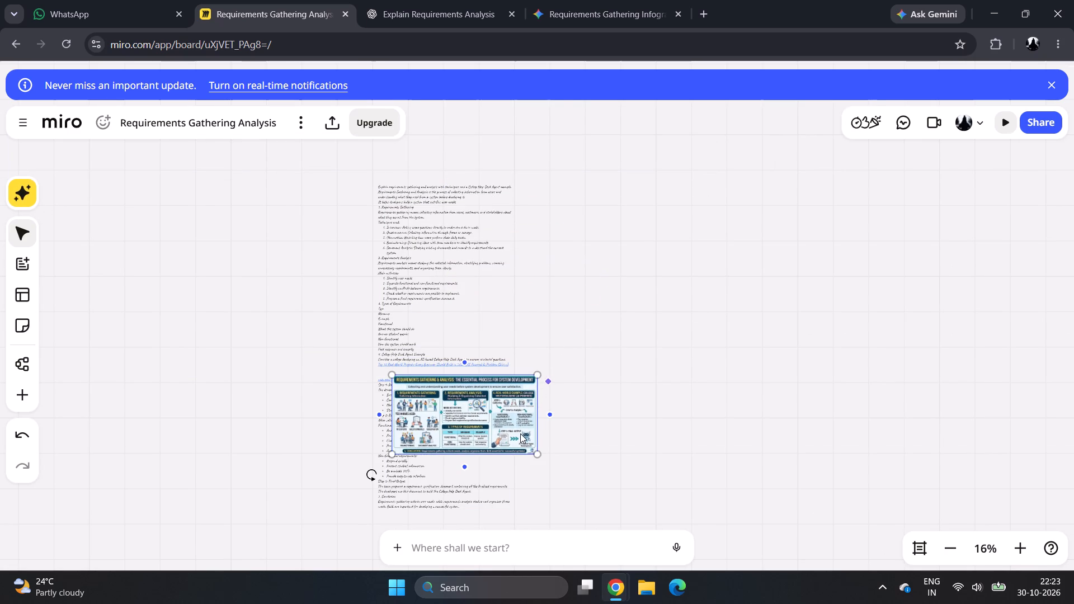
click(585, 262)
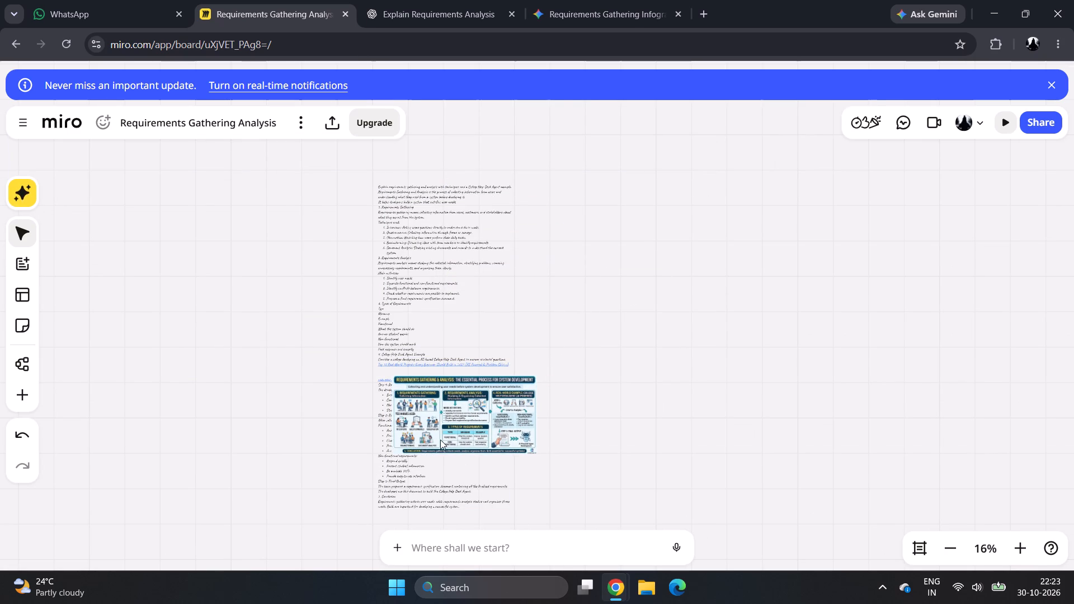
Delete the "Top 10 Real-World Projects Every Beginner Should Build in 2025" link line under the College Help Desk Agent Example heading.
scroll(481, 313, down, 2)
click(376, 222)
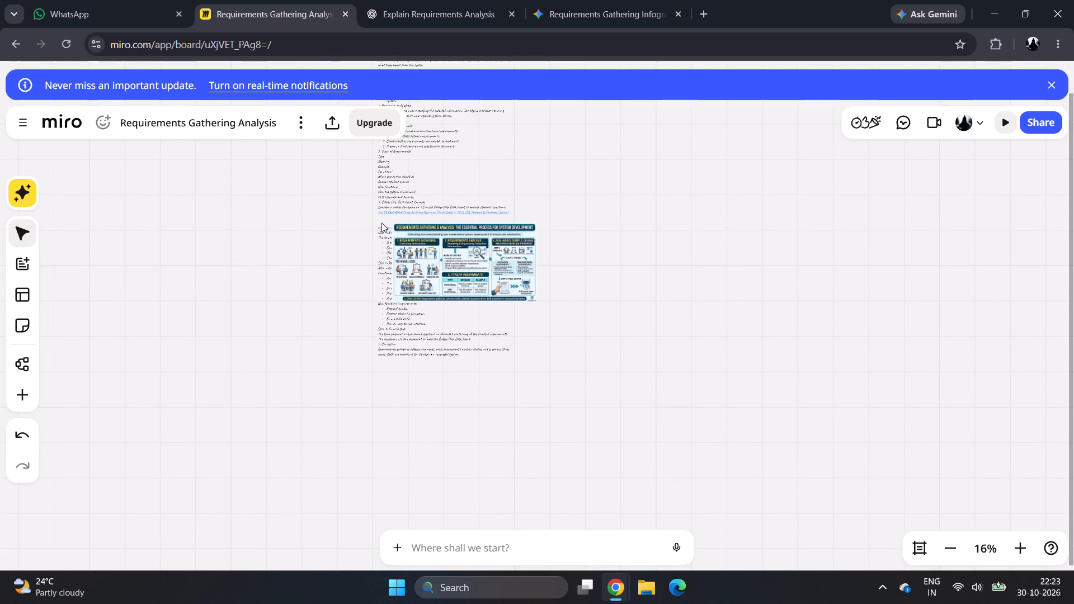
click(379, 219)
click(384, 224)
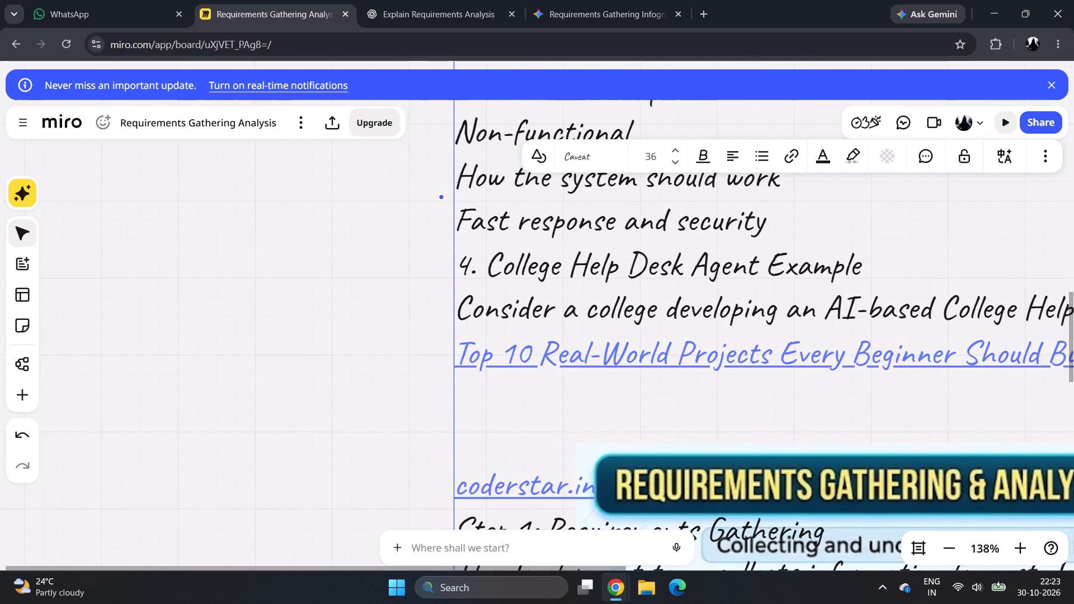
drag(456, 361, 886, 295)
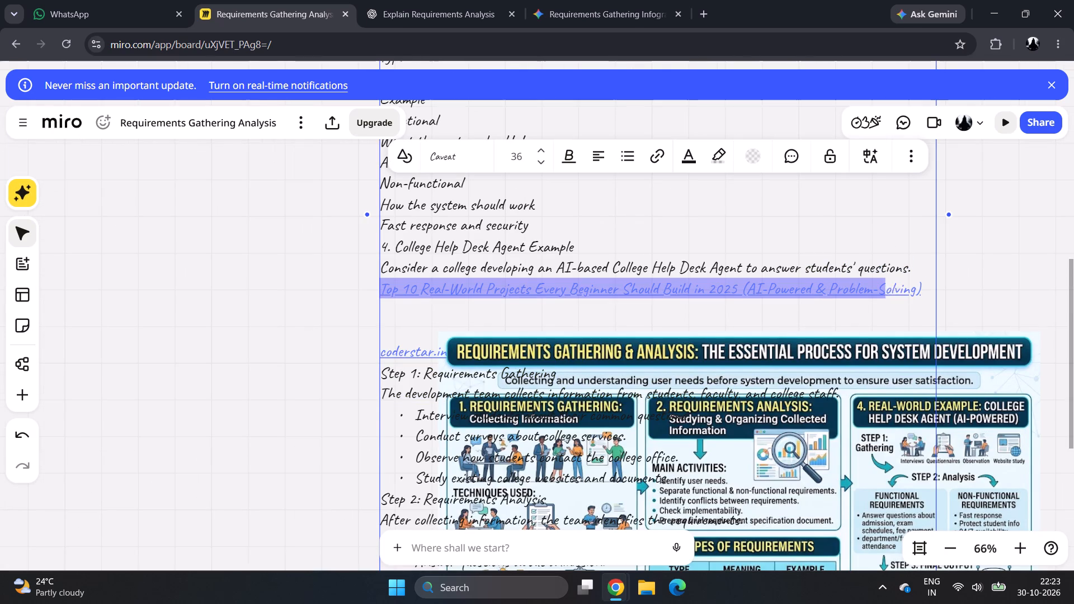
drag(886, 295, 944, 290)
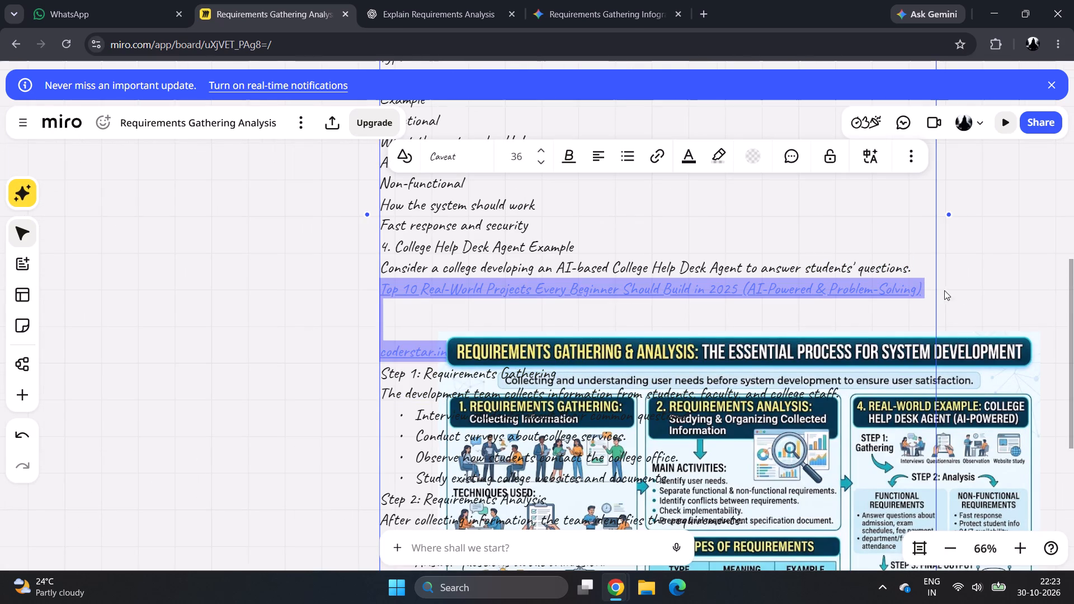
drag(944, 290, 934, 291)
key(BackSpace)
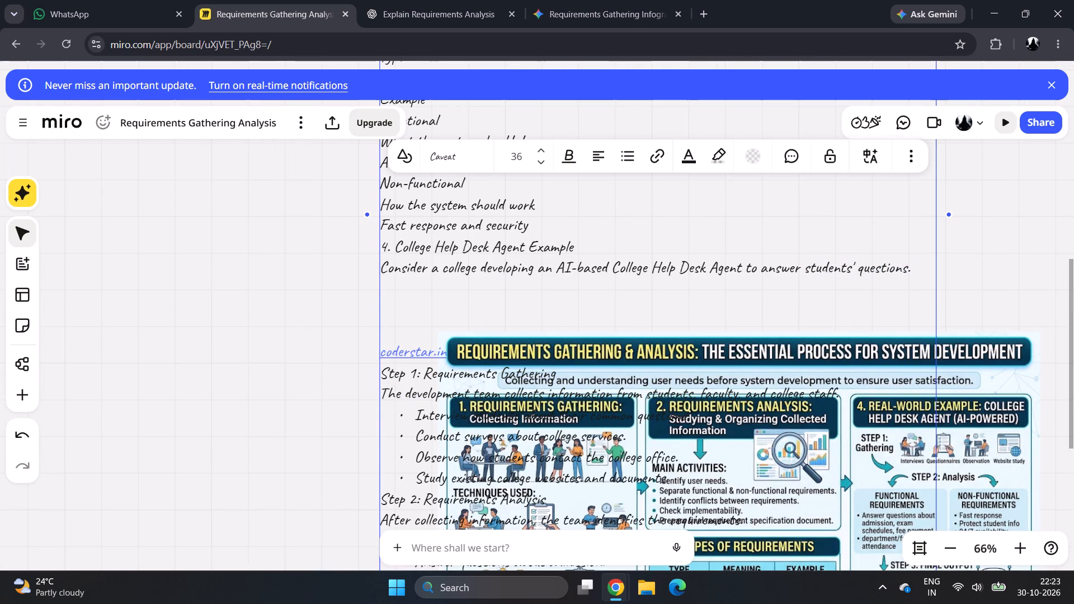
Insert about 20 blank lines above the coderstar.in link to open a gap for the infographic in the text.
scroll(934, 291, down, 1)
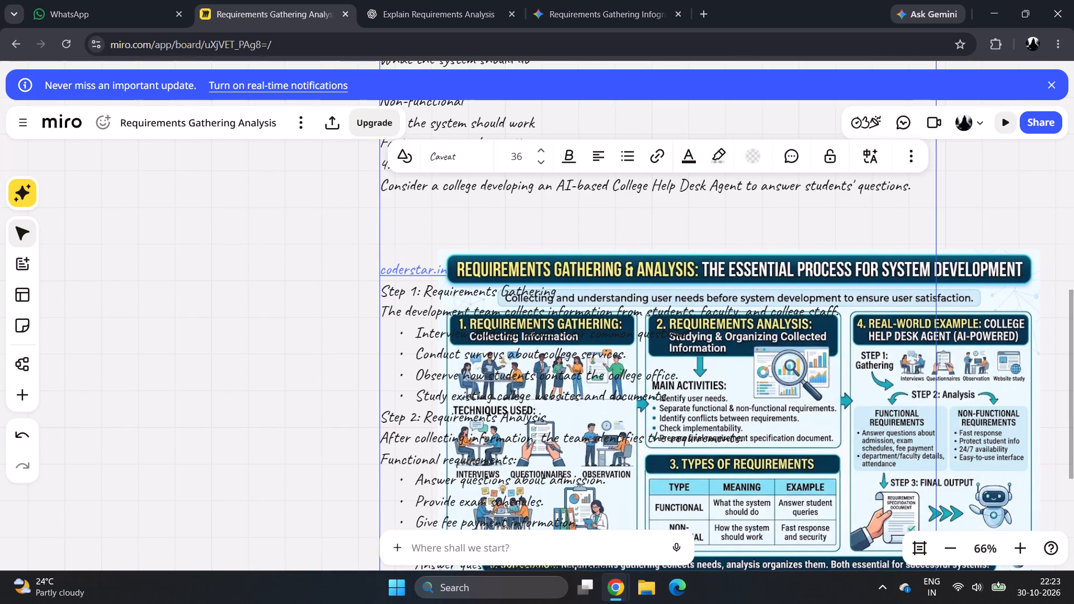
key(Return)
key(Return)
key(Return)
key(Return)
key(Return)
key(Return)
key(Return)
key(Return)
key(Return)
key(Return)
key(Return)
key(Return)
key(Return)
key(Return)
key(Return)
key(Return)
key(Return)
key(Return)
key(Return)
key(Return)
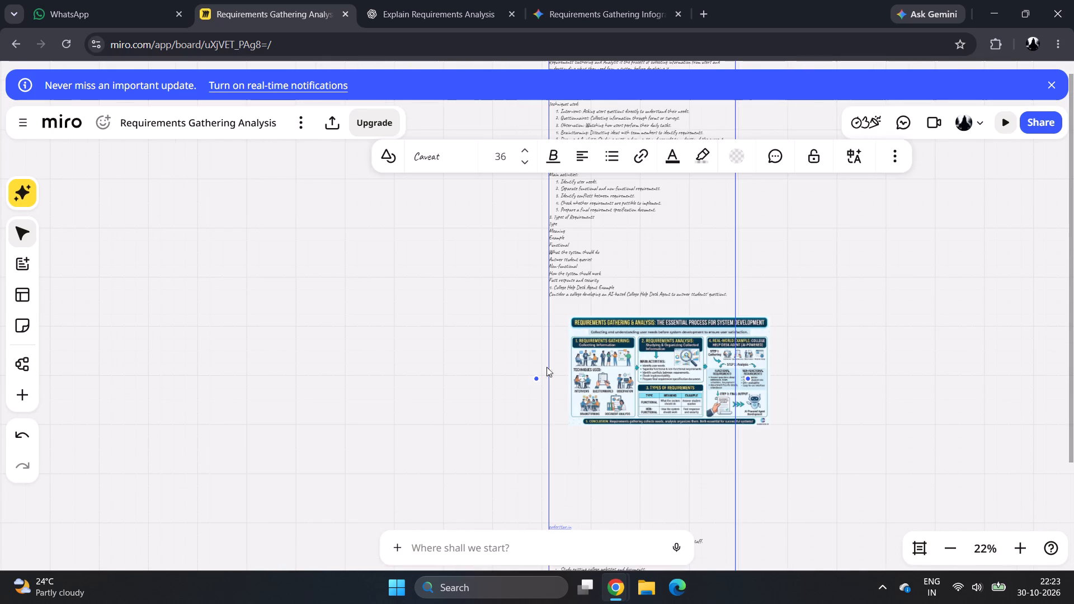
Move the infographic into the gap just below the "Consider a college developing an AI-based College Help Desk Agent" line, near the text's left edge.
drag(632, 382, 625, 364)
click(622, 454)
click(859, 370)
drag(712, 361, 690, 347)
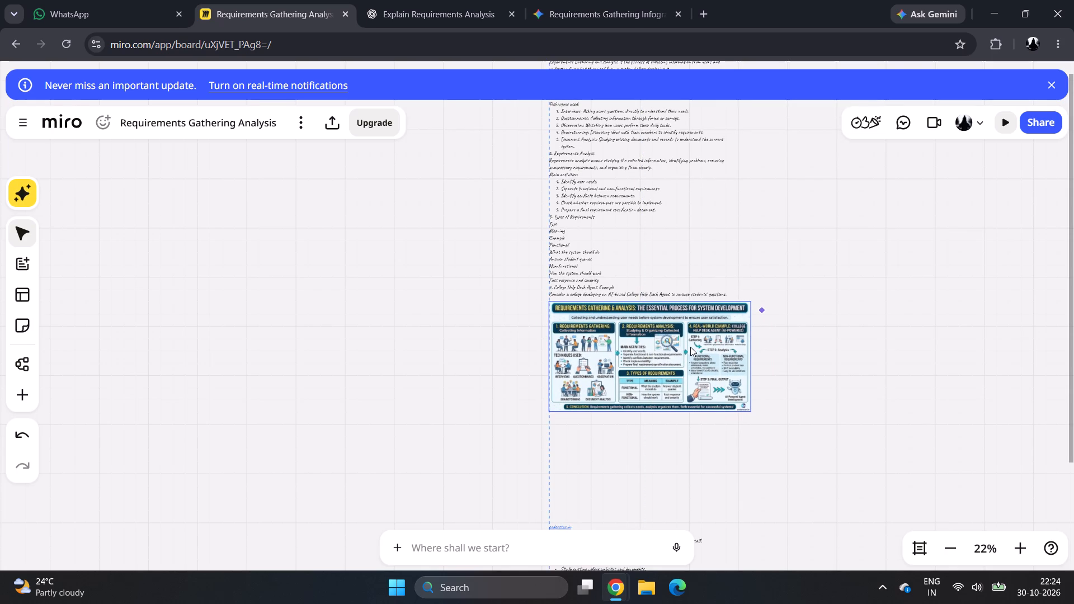
drag(690, 347, 689, 354)
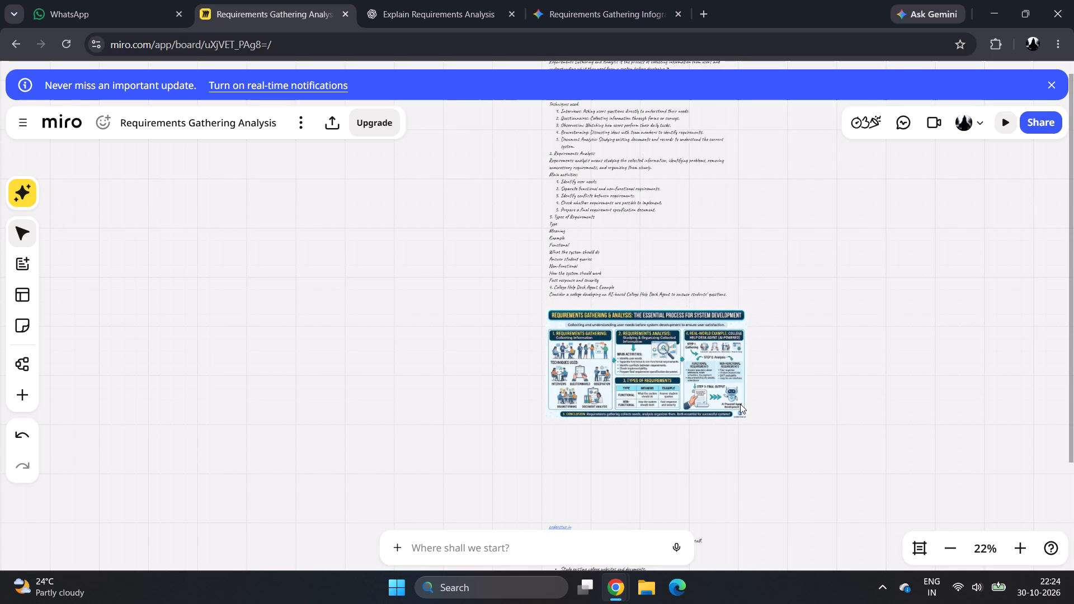
Shrink the infographic so its right edge lines up with the right edge of the text box.
click(740, 404)
drag(747, 421, 738, 405)
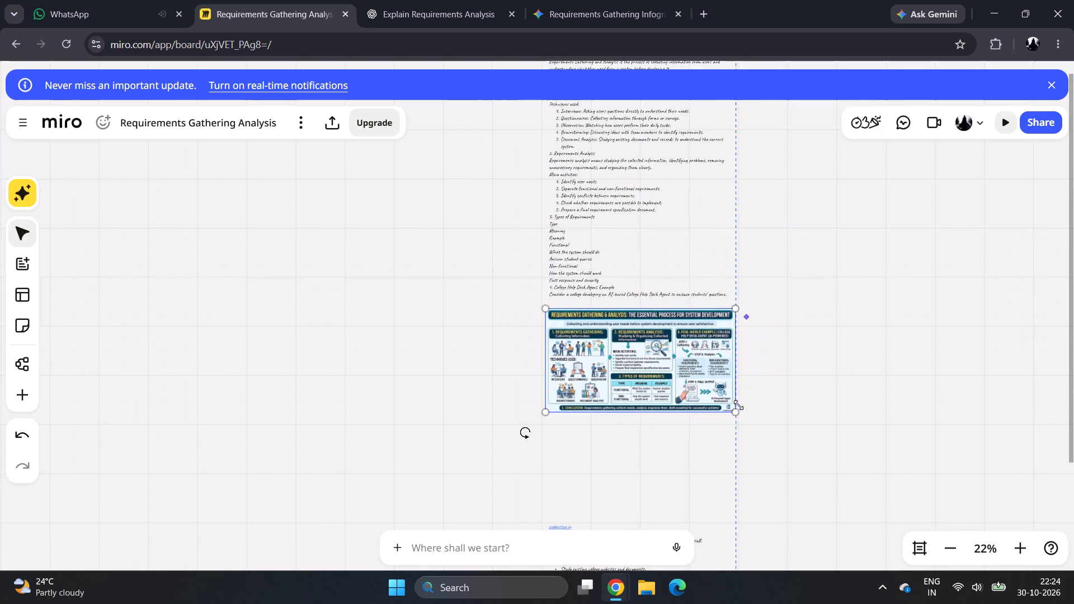
drag(738, 405, 739, 405)
click(858, 315)
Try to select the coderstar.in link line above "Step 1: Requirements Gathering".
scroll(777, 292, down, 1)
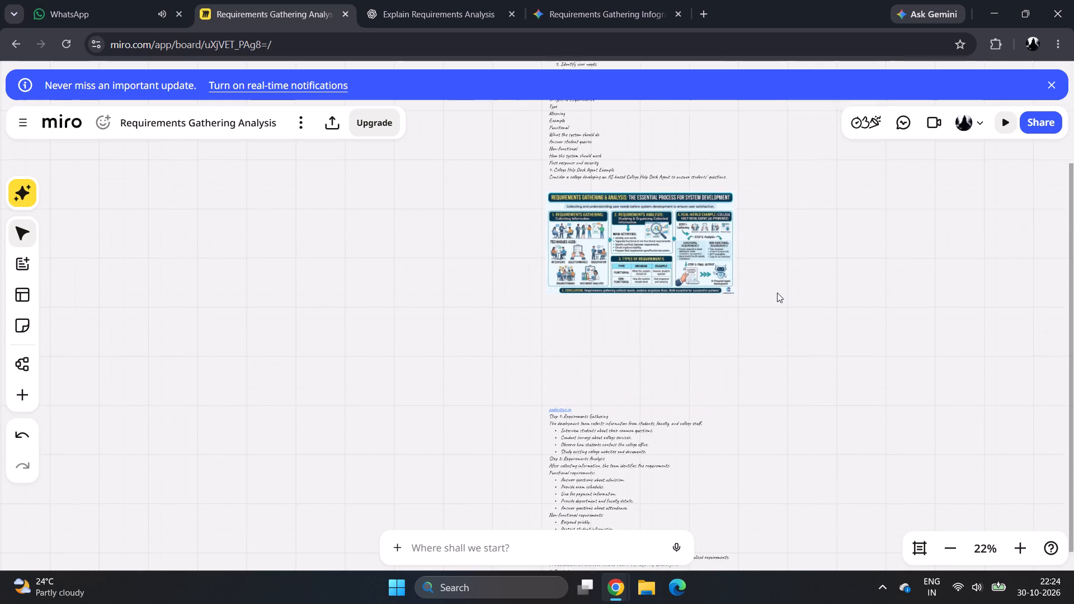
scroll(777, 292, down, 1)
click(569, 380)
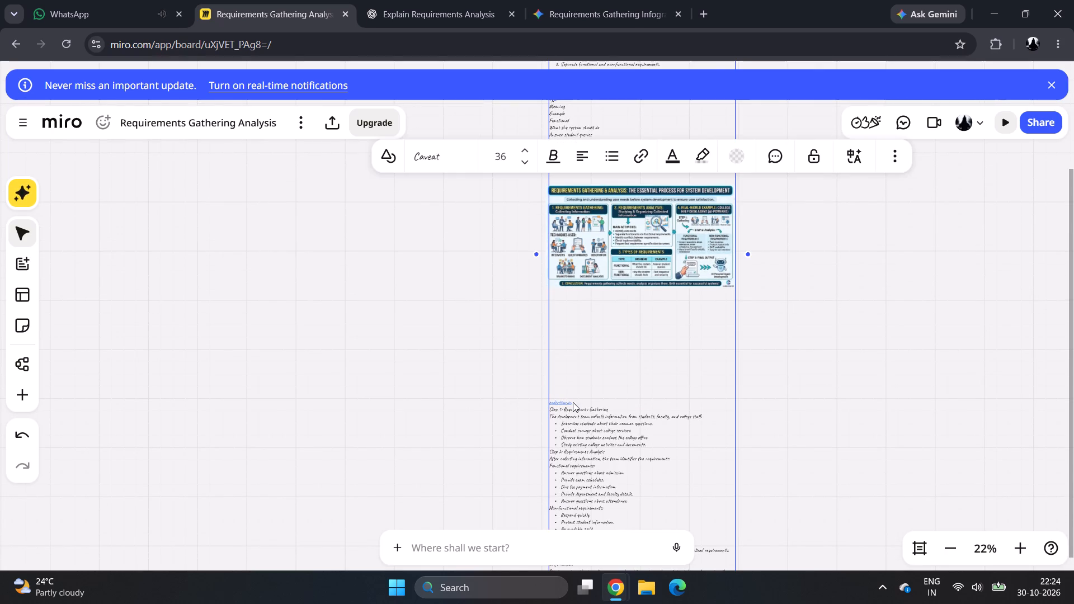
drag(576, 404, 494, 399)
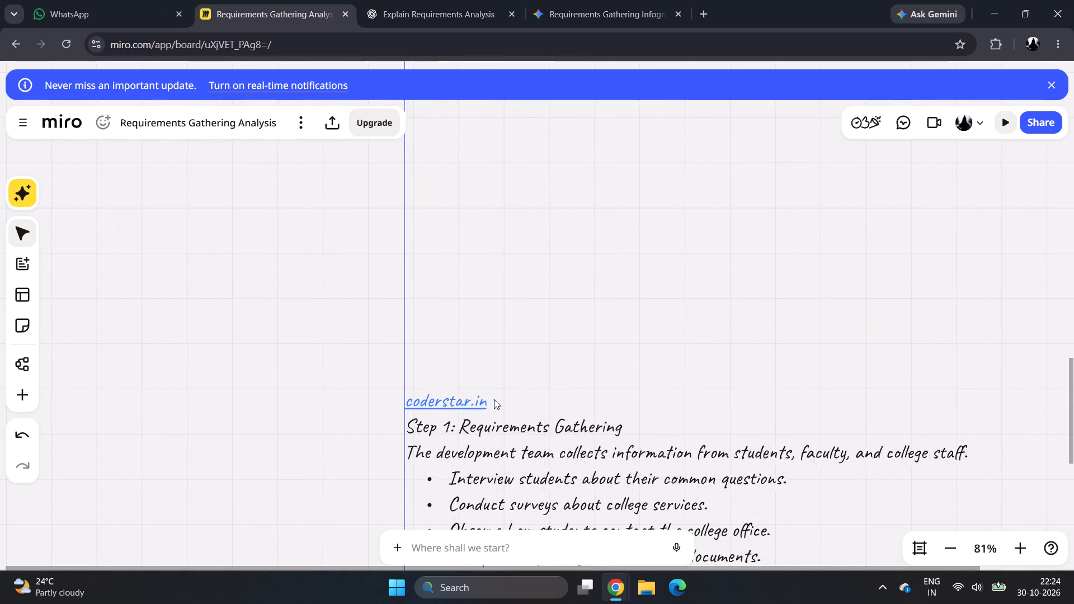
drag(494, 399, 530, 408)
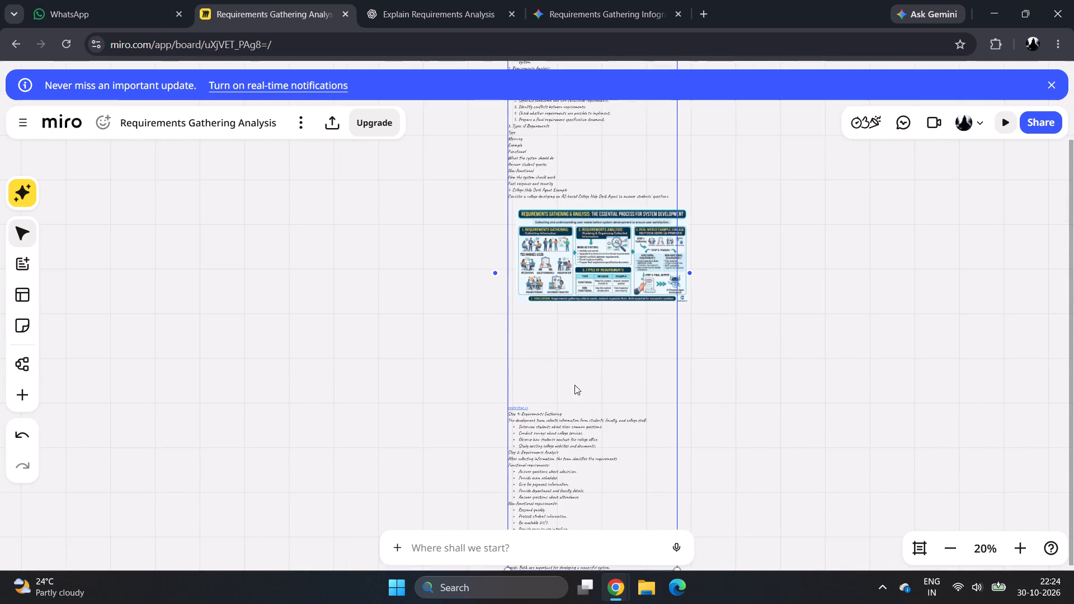
Shift the text box sideways so its edges line up with the infographic's edges.
drag(583, 385, 601, 383)
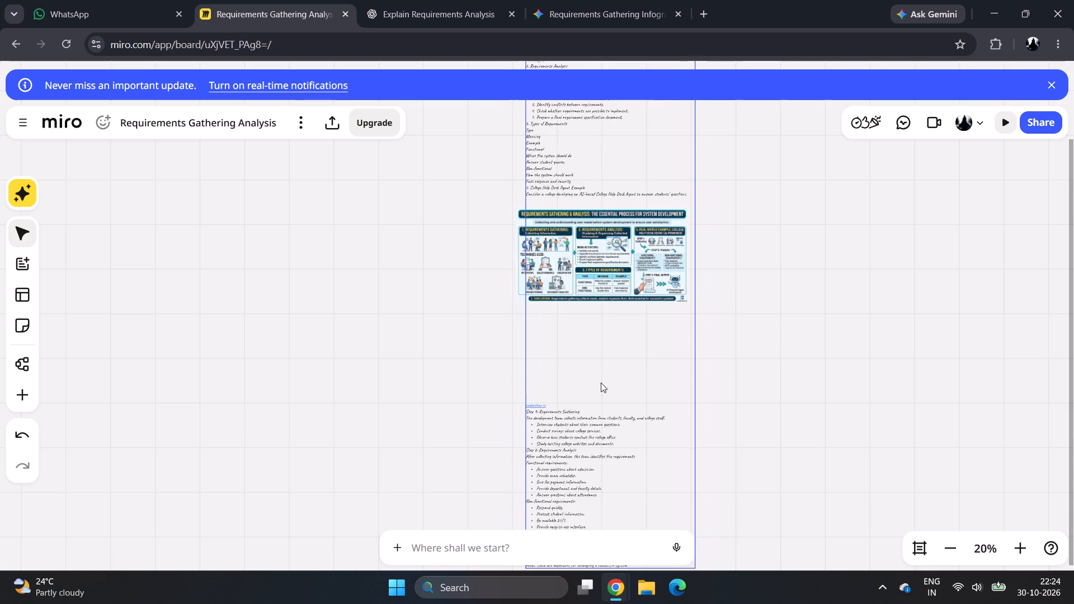
drag(601, 383, 592, 383)
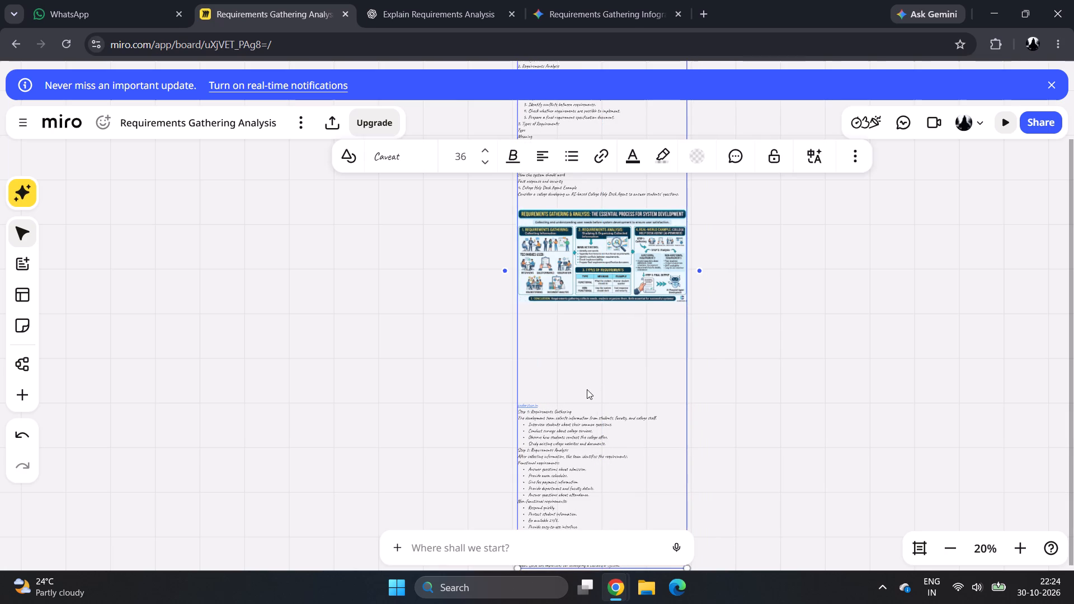
Remove the blank lines between the infographic and the coderstar.in link line in the text box.
click(587, 389)
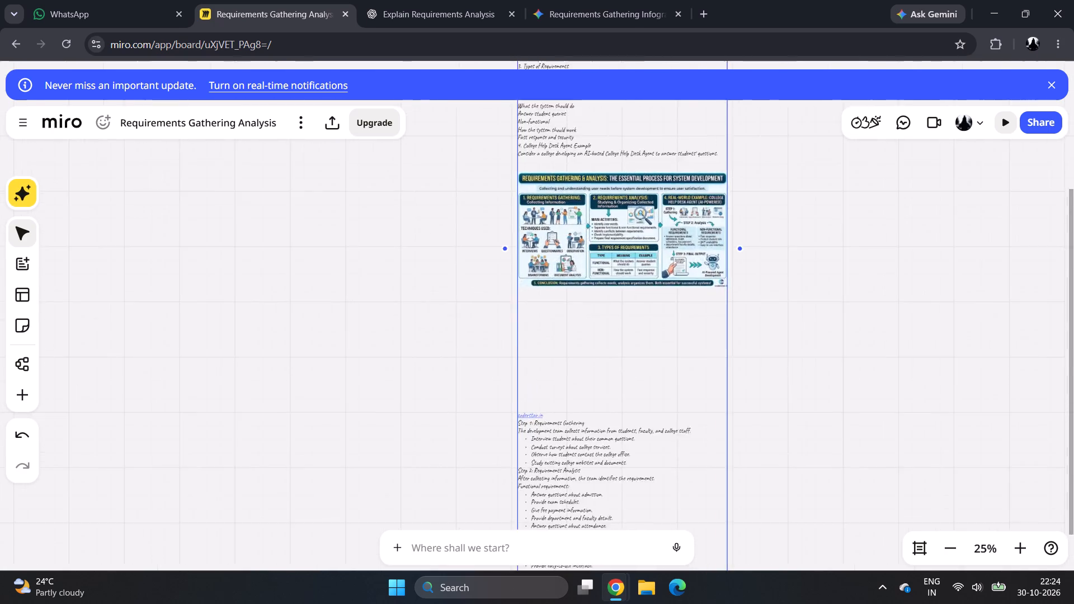
click(544, 394)
key(BackSpace)
key(BackSpace)
key(BackSpace)
key(BackSpace)
key(BackSpace)
key(BackSpace)
key(BackSpace)
key(BackSpace)
key(BackSpace)
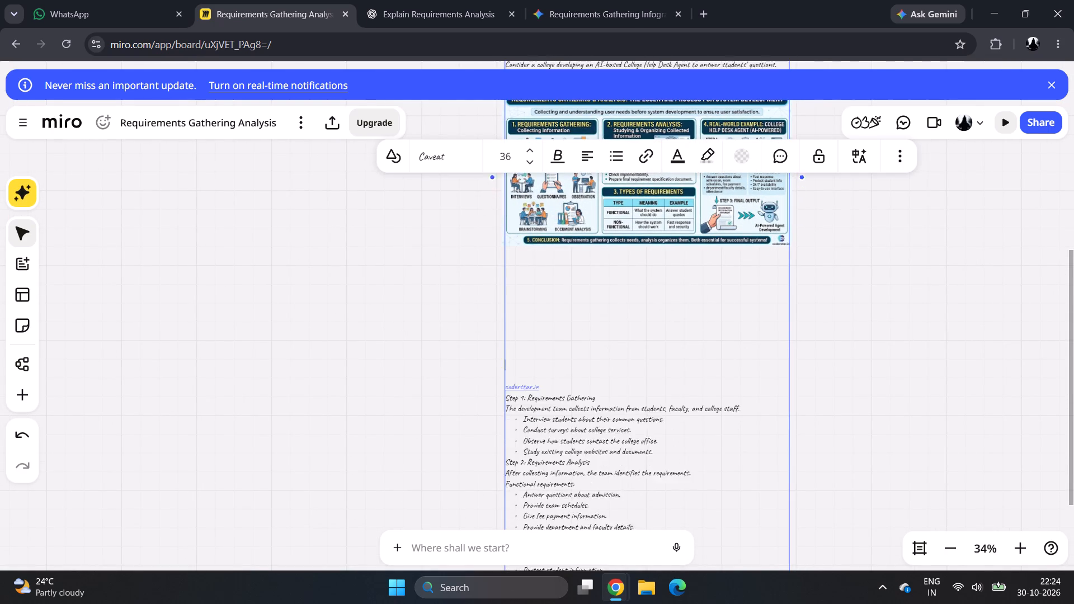
key(BackSpace)
key(BackSpace)
key(BackSpace)
key(BackSpace)
key(BackSpace)
key(BackSpace)
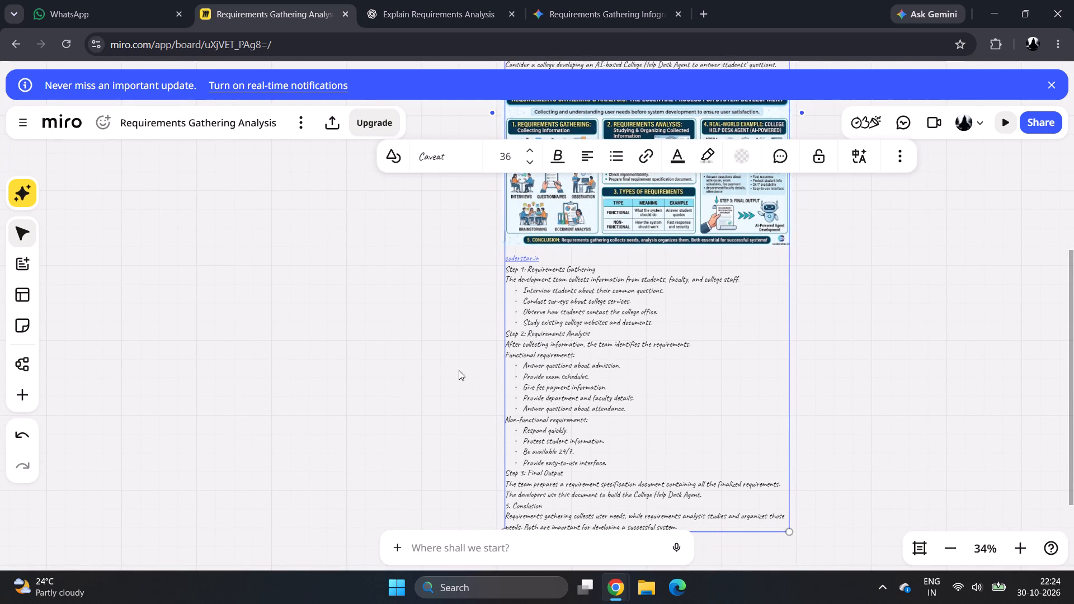
Delete the coderstar.in link line above "Step 1: Requirements Gathering" so the steps directly follow the infographic.
click(547, 257)
key(BackSpace)
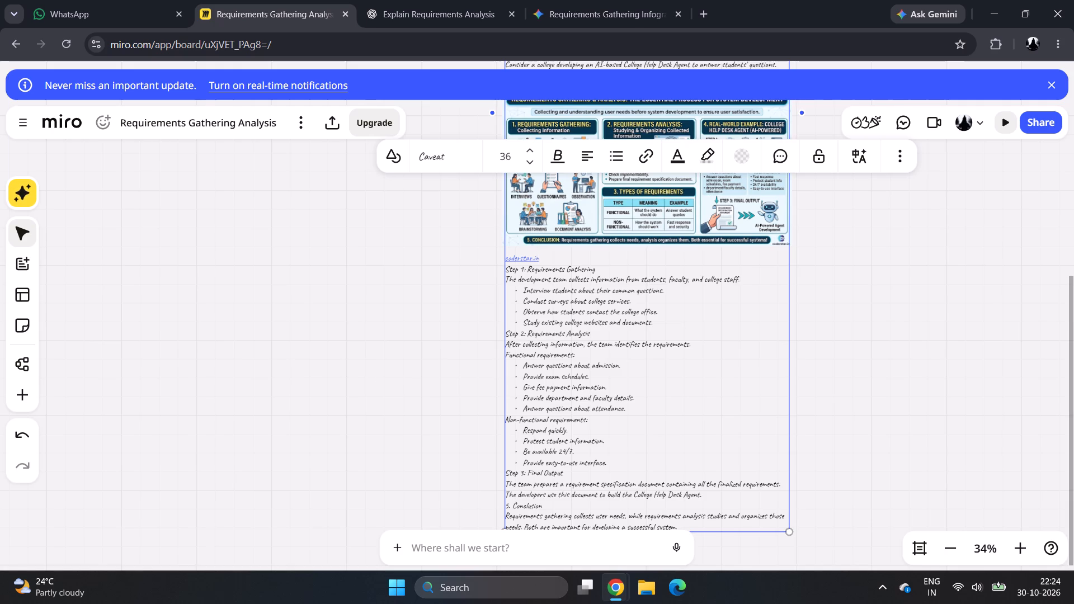
key(BackSpace)
key(BackSpace)
key(BackSpace)
key(BackSpace)
key(BackSpace)
key(BackSpace)
key(BackSpace)
key(BackSpace)
key(BackSpace)
key(BackSpace)
key(BackSpace)
key(BackSpace)
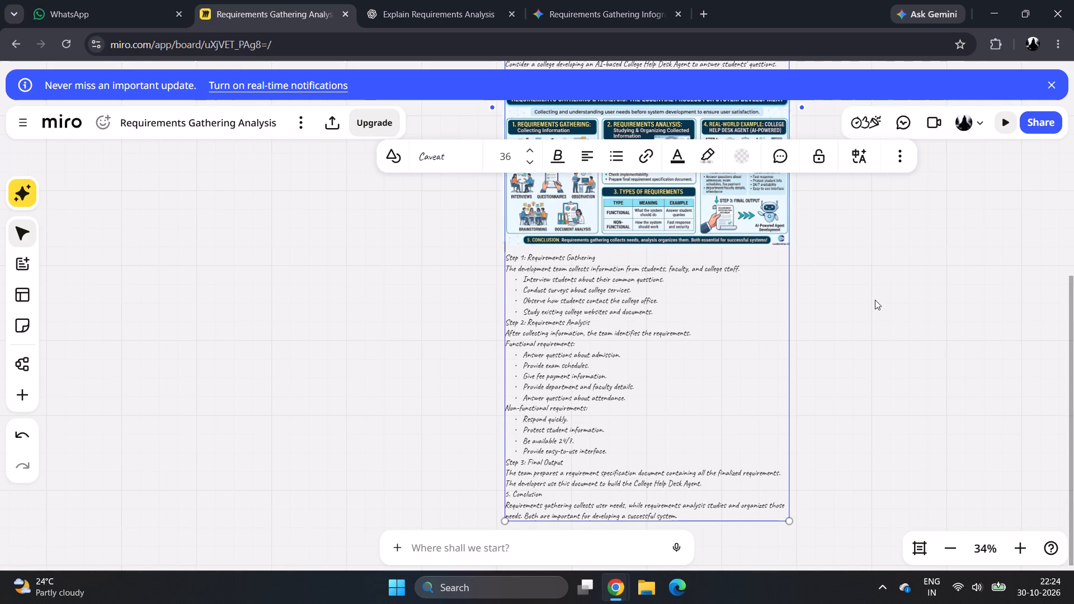
click(875, 300)
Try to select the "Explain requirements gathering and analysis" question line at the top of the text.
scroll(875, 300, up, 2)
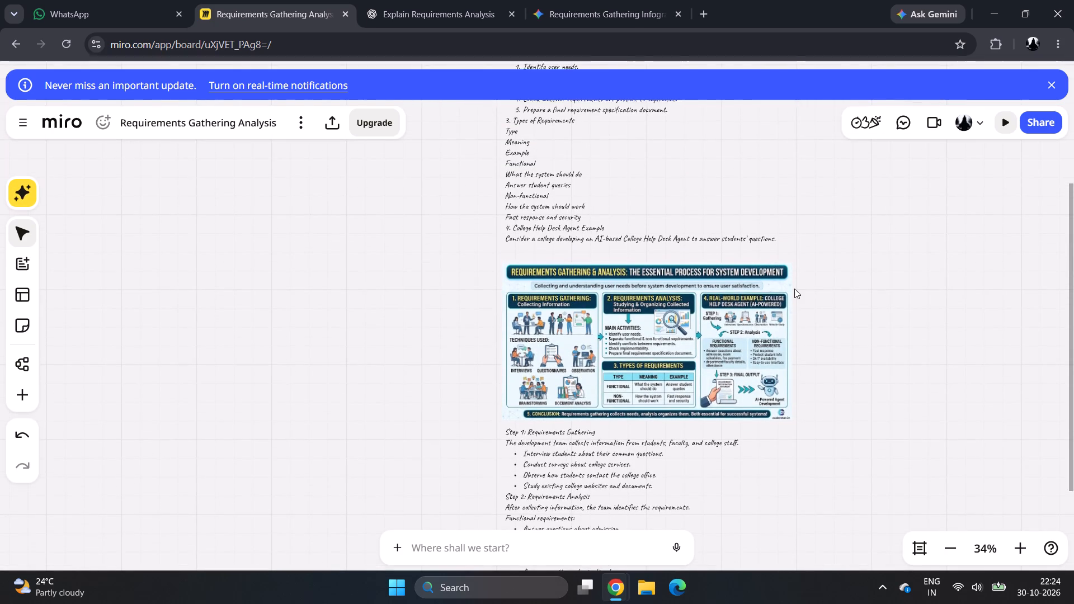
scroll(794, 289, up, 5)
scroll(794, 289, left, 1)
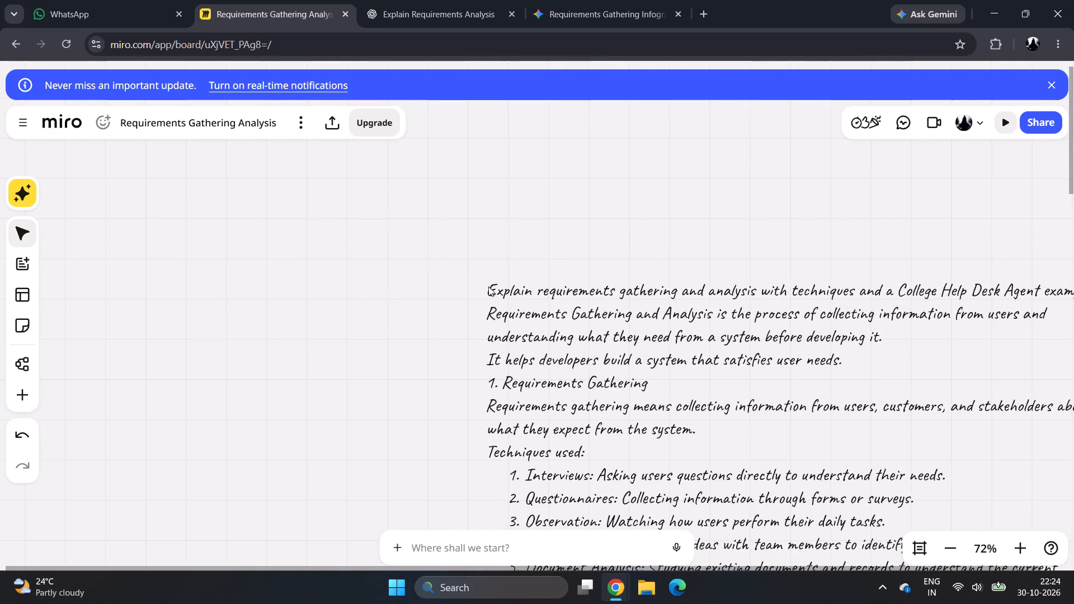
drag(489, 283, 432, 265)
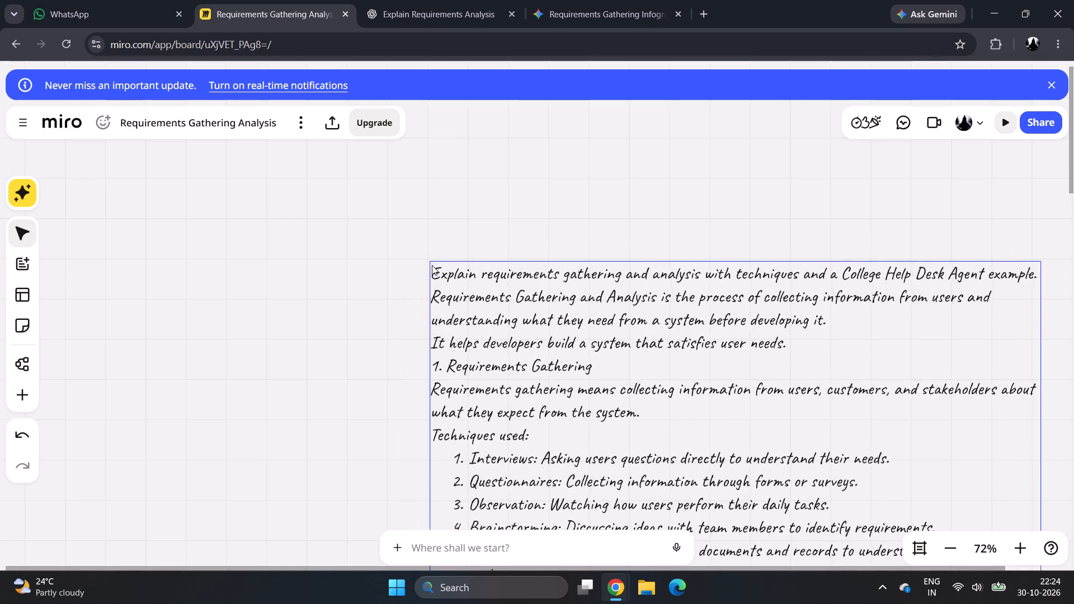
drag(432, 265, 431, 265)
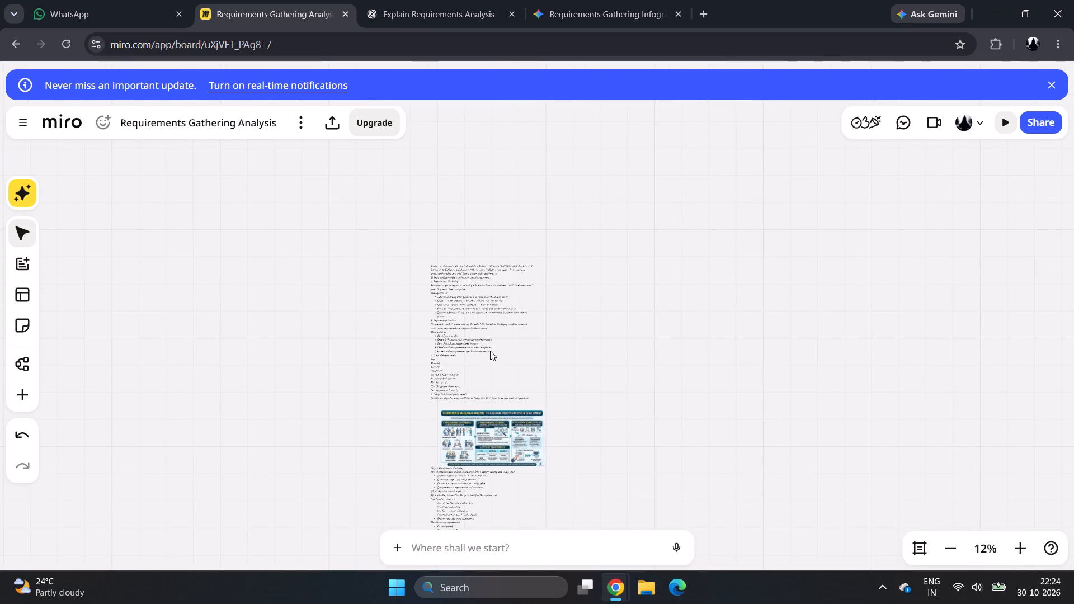
Move the text box back so its side edges line up with the infographic and the image sits in its gap.
drag(490, 351, 503, 353)
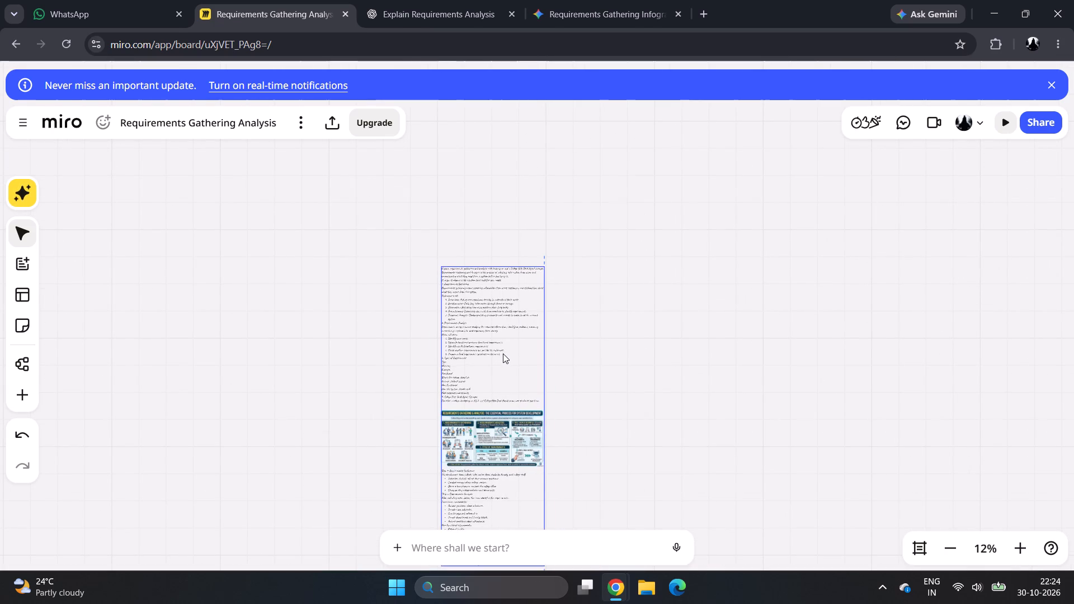
drag(503, 353, 503, 357)
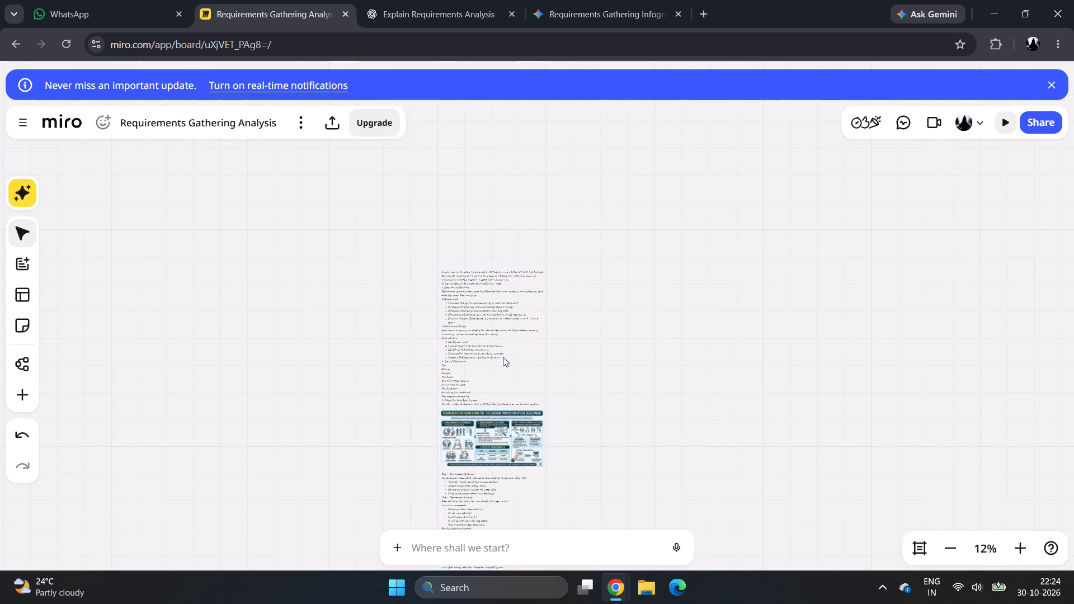
Lock the infographic in place on the board.
click(501, 383)
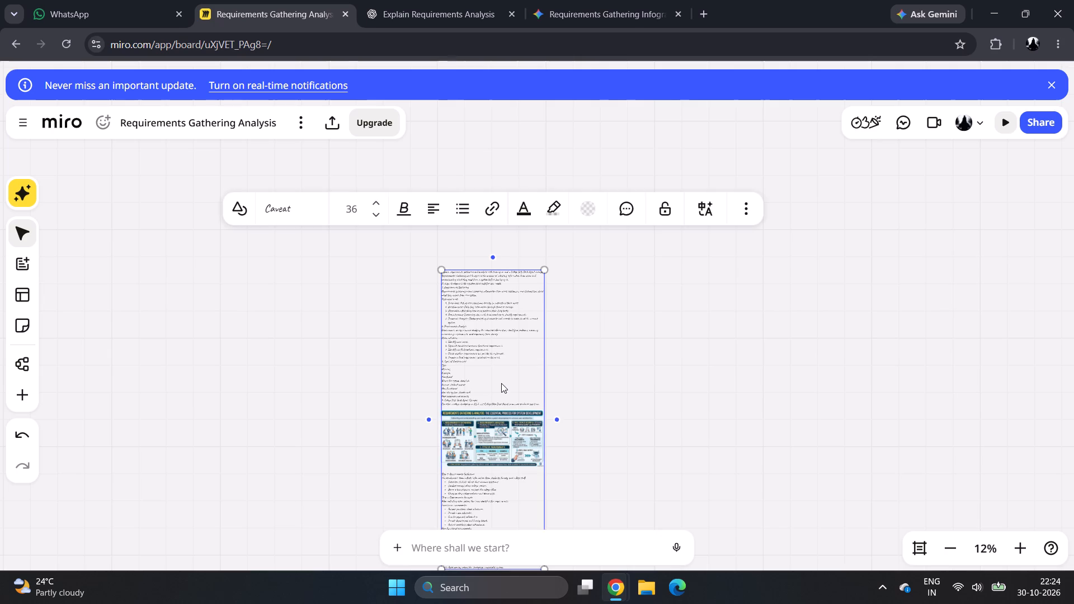
click(503, 432)
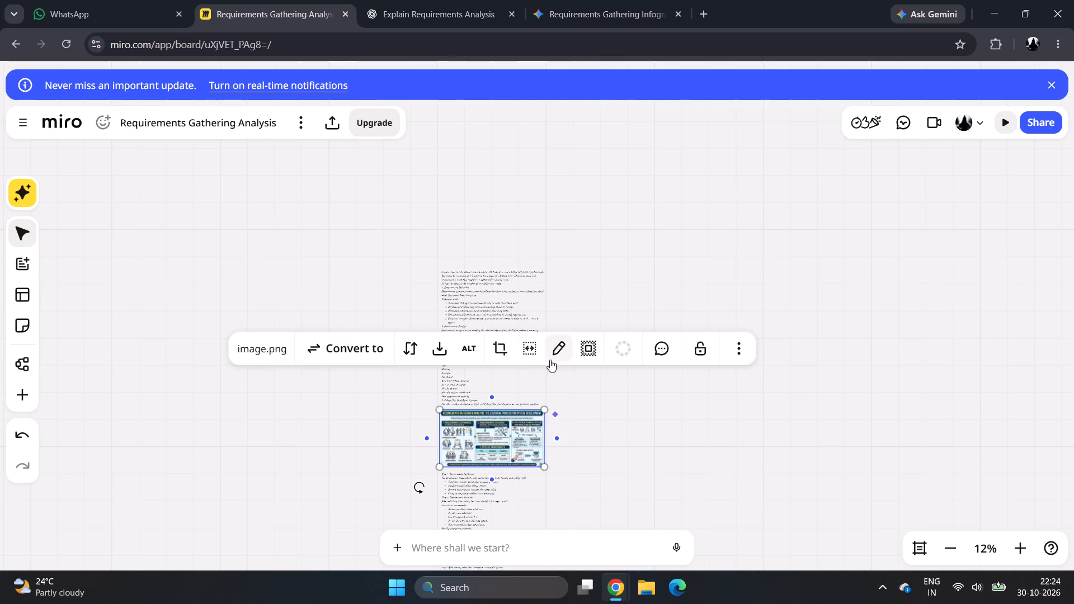
click(701, 347)
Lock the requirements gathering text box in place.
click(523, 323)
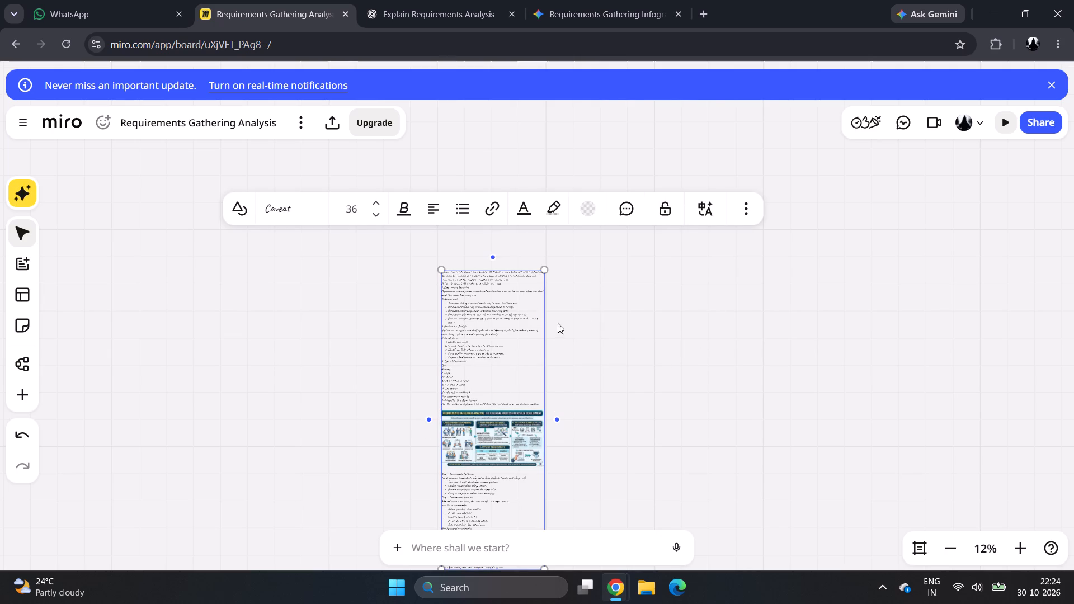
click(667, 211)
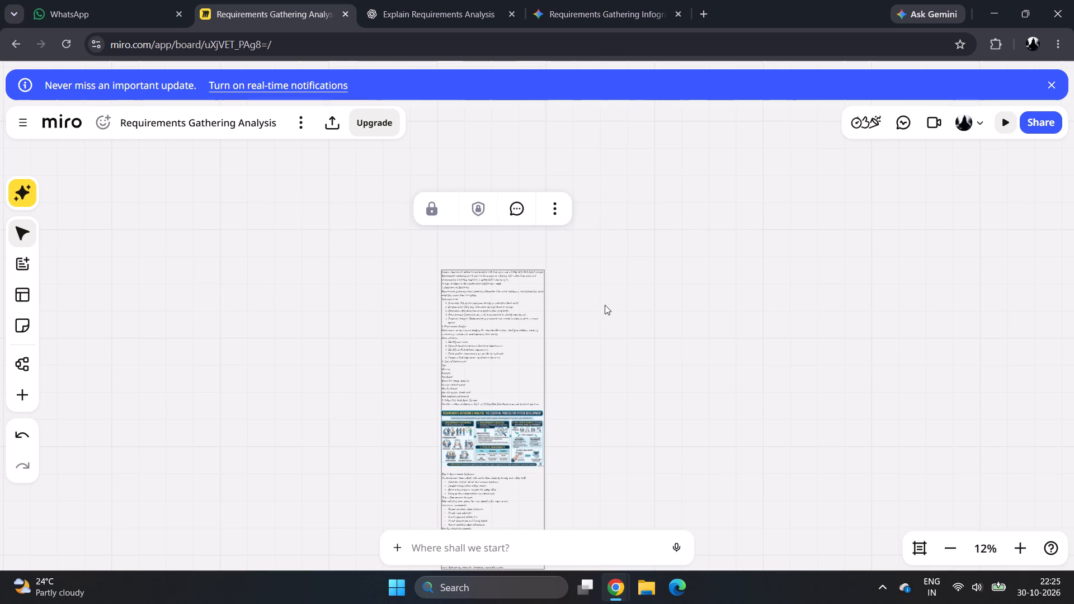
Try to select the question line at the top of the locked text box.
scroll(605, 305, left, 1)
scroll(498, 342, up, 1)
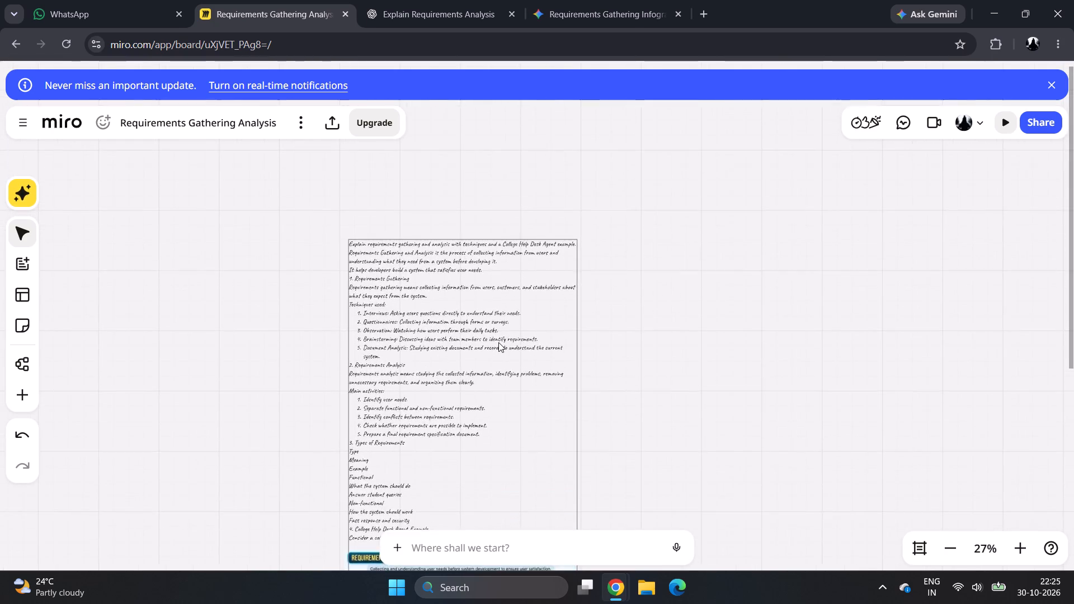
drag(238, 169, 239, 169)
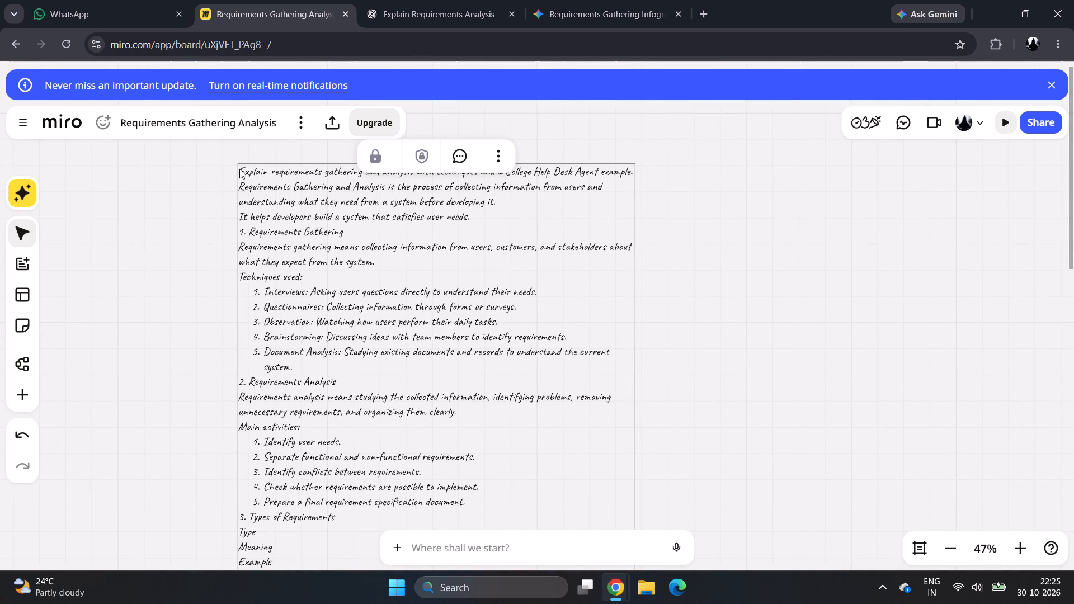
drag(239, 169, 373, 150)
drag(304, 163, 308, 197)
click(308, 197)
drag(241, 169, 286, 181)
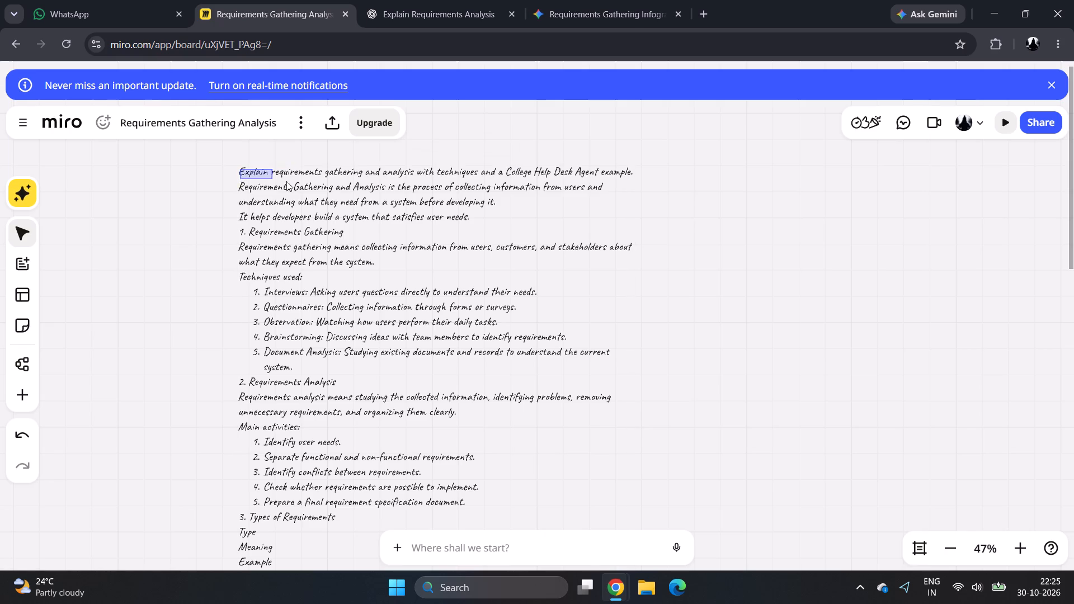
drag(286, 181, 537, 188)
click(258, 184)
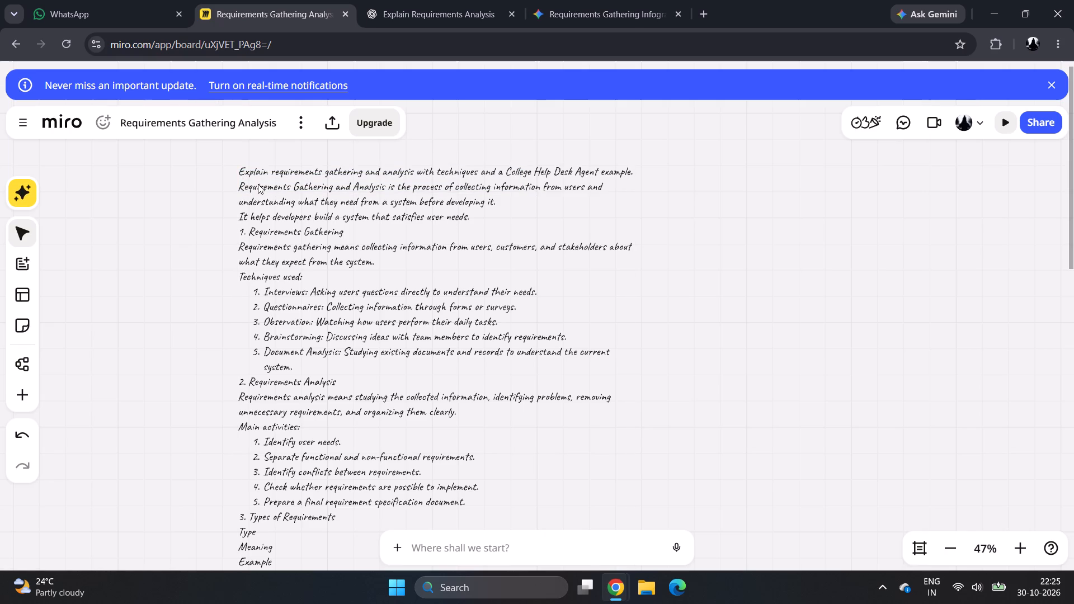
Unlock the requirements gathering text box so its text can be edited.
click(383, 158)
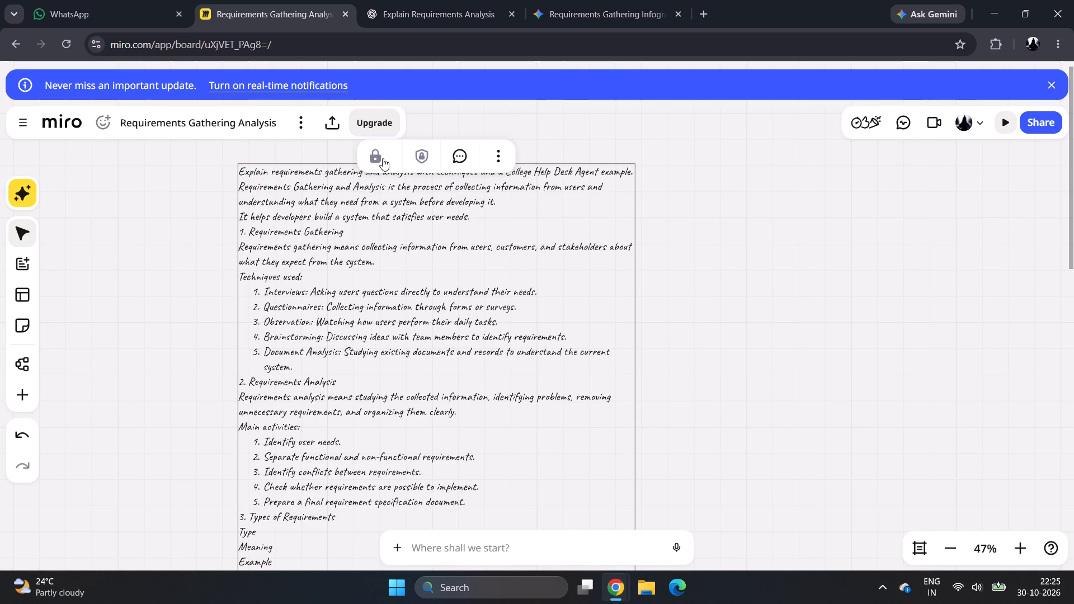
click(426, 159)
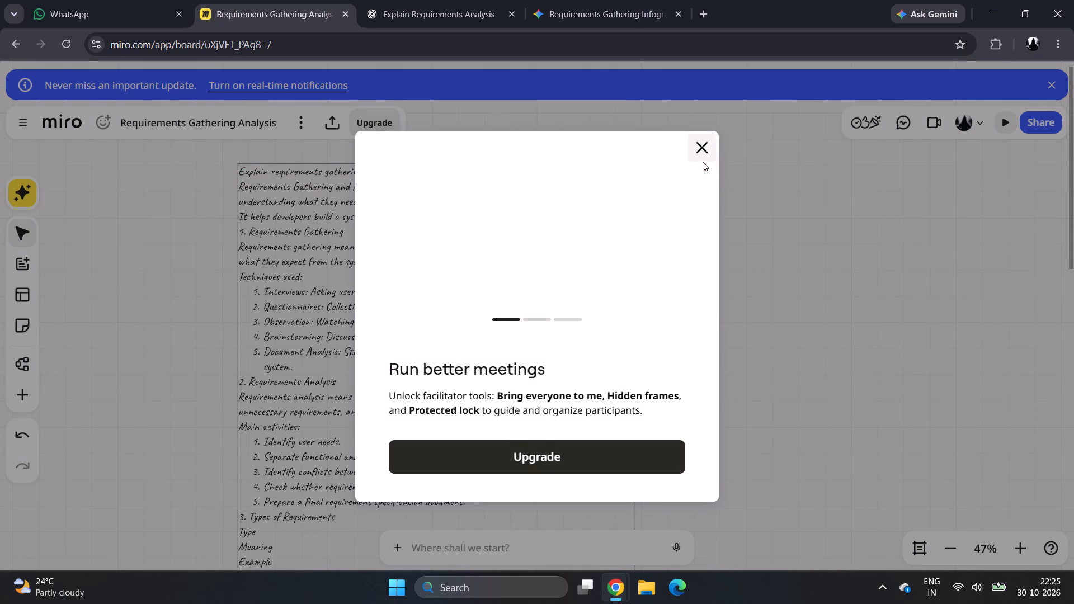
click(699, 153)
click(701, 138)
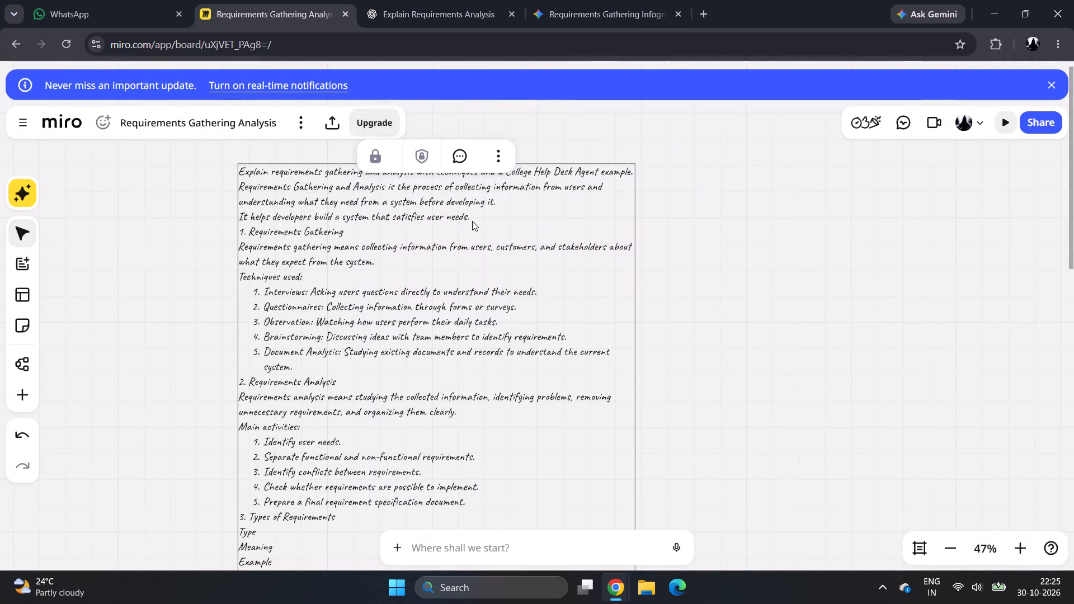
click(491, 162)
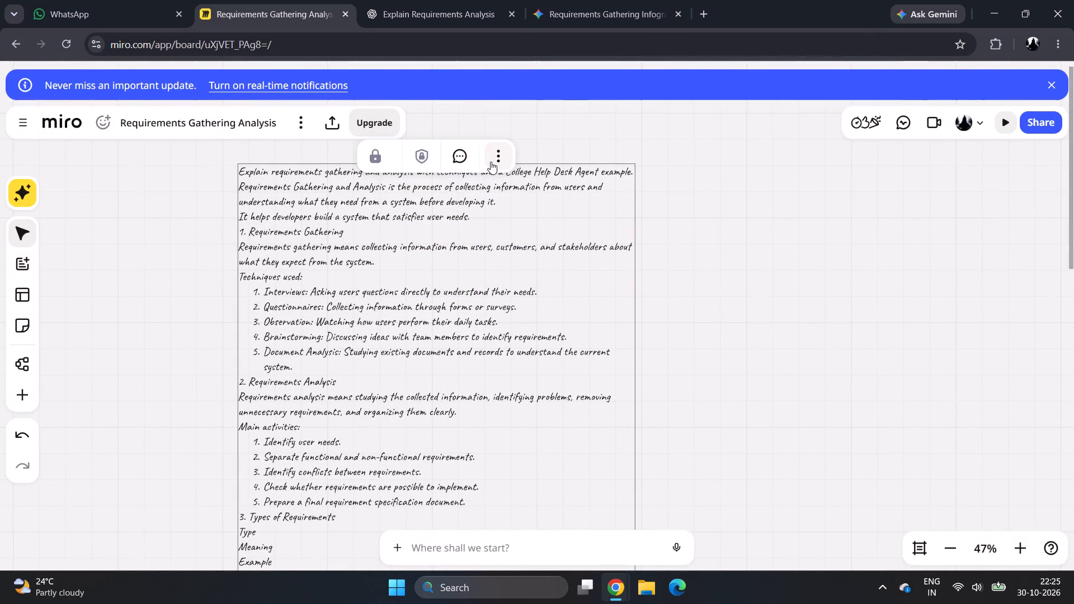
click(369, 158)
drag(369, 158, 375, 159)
Make the opening question line bold, from "Explain requirements gathering and analysis" to "College Help Desk Agent example".
scroll(253, 195, up, 1)
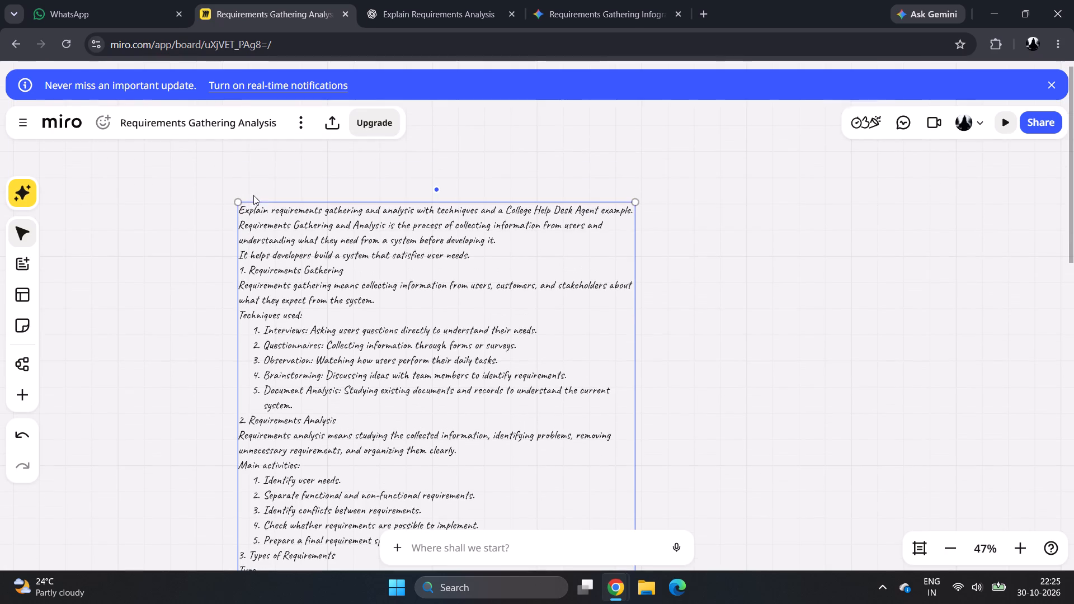
click(243, 210)
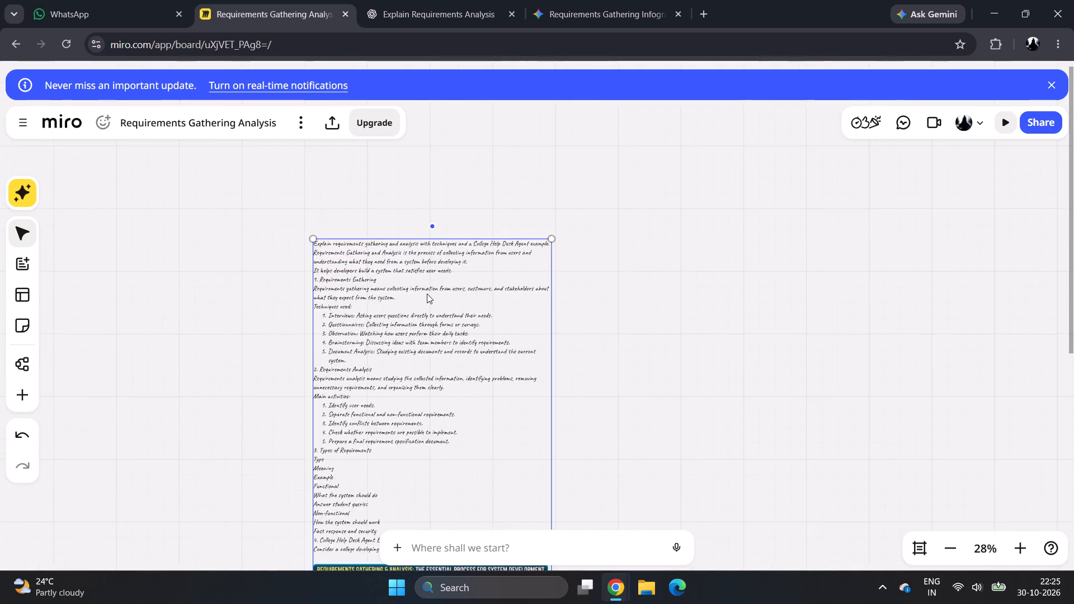
click(430, 265)
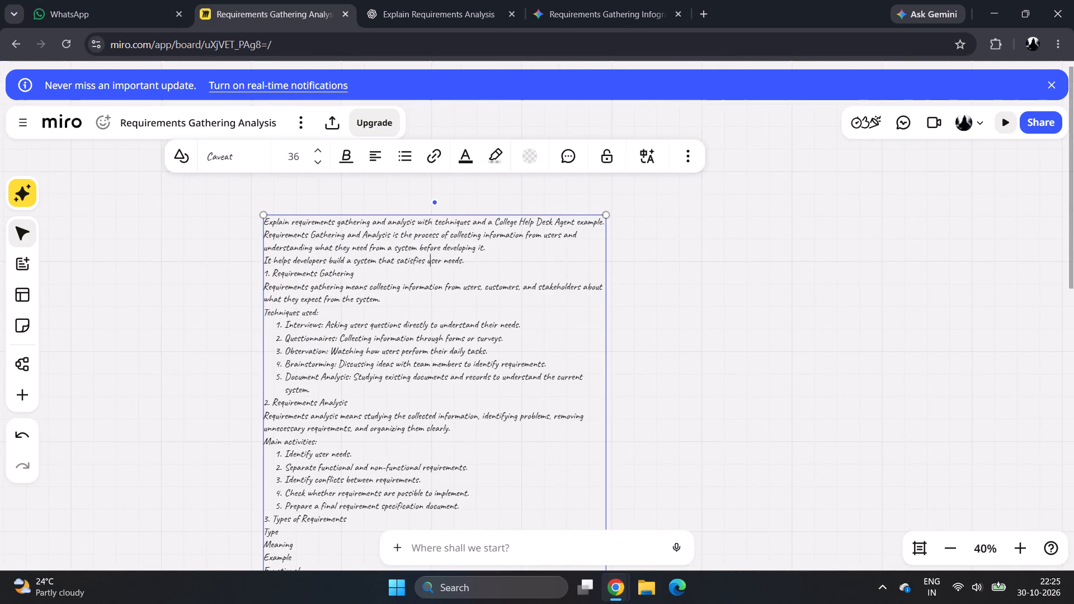
click(601, 225)
drag(601, 225, 279, 230)
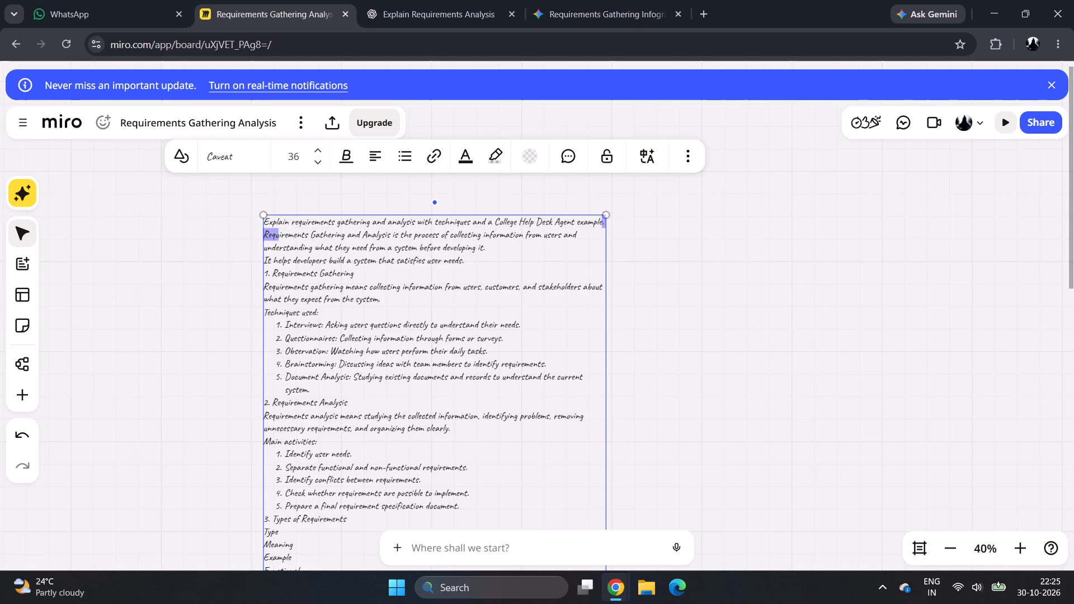
drag(279, 230, 263, 224)
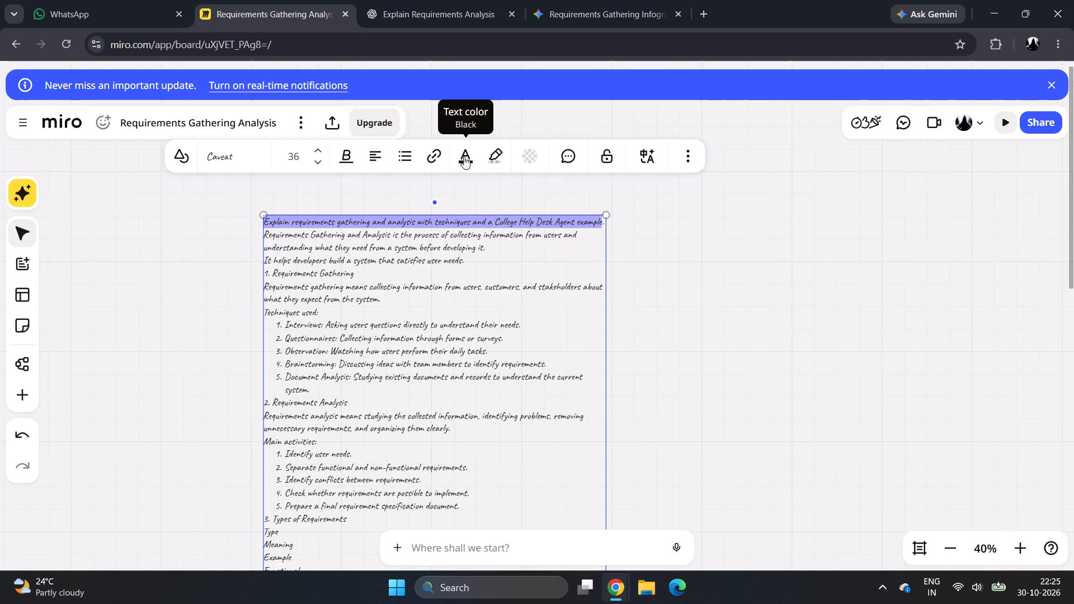
click(352, 159)
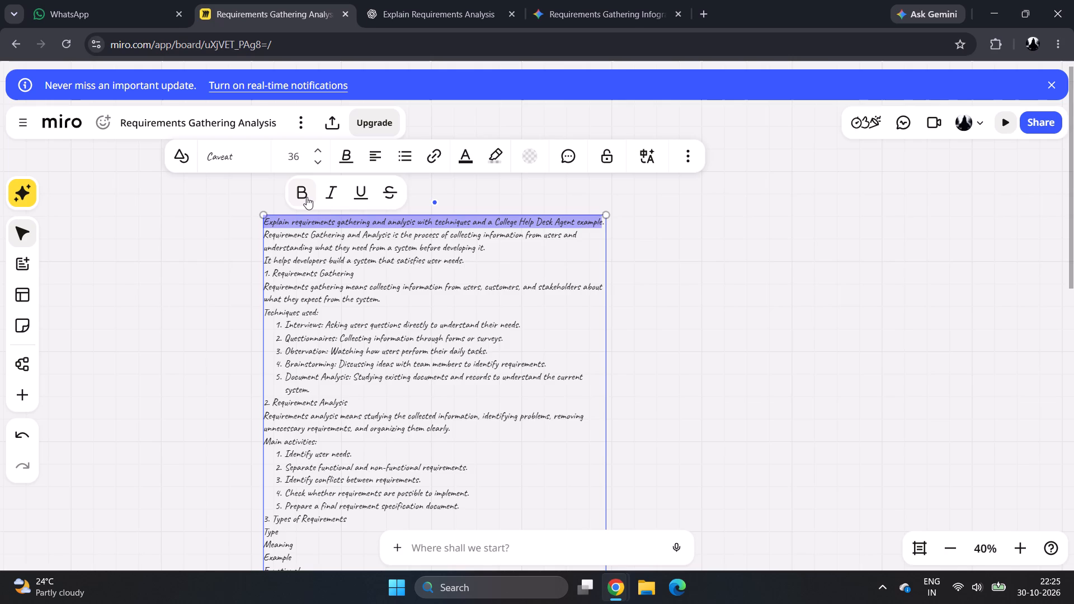
click(307, 197)
click(308, 238)
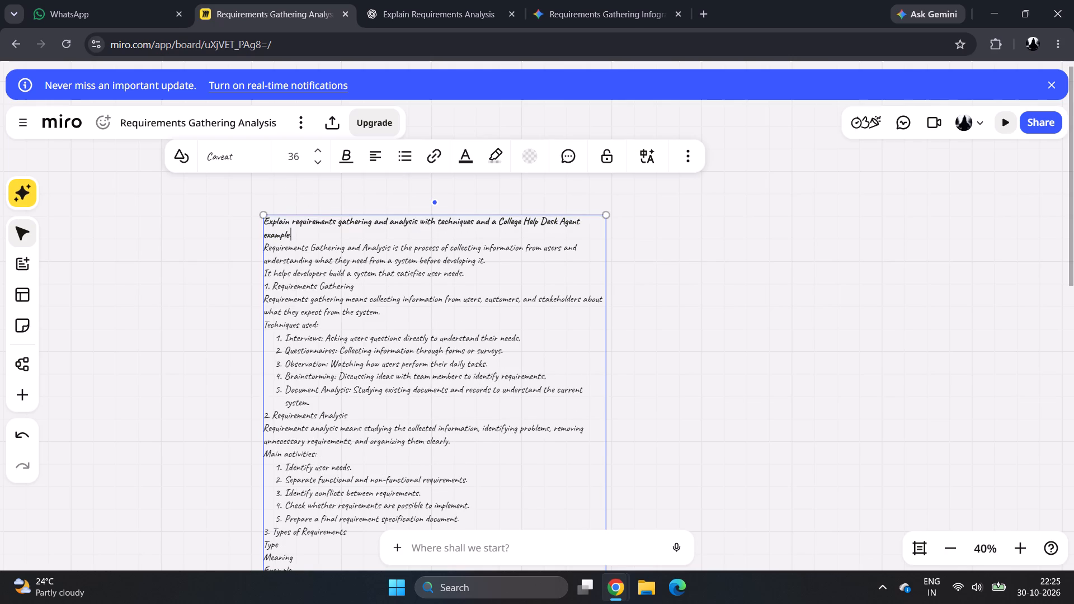
Number the bold question line by inserting "1)" before "Explain requirements gathering and analysis".
click(265, 225)
key(1)
key(shift+parenright)
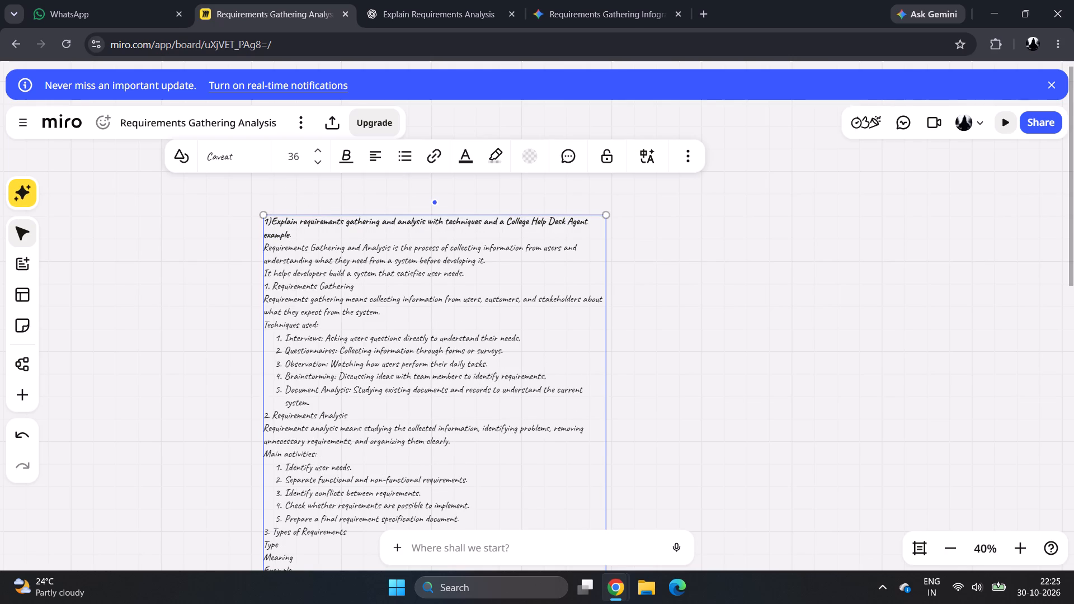
Insert the answer marker "a: " before the opening sentence "Requirements Gathering and Analysis is the process of collecting information".
click(298, 239)
click(264, 248)
key(shift+a)
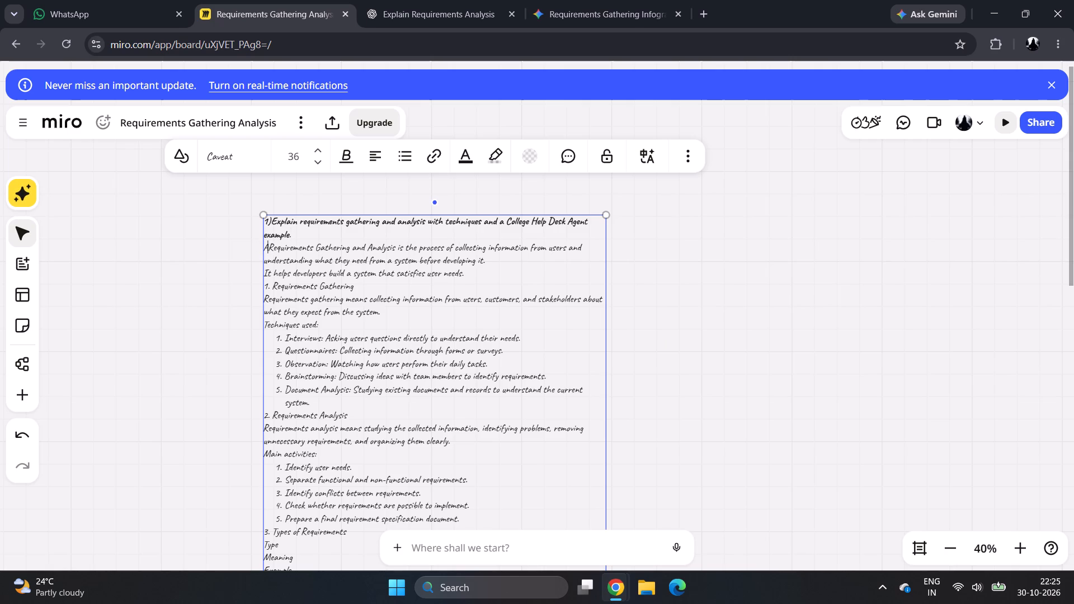
key(BackSpace)
key(a)
text(:)
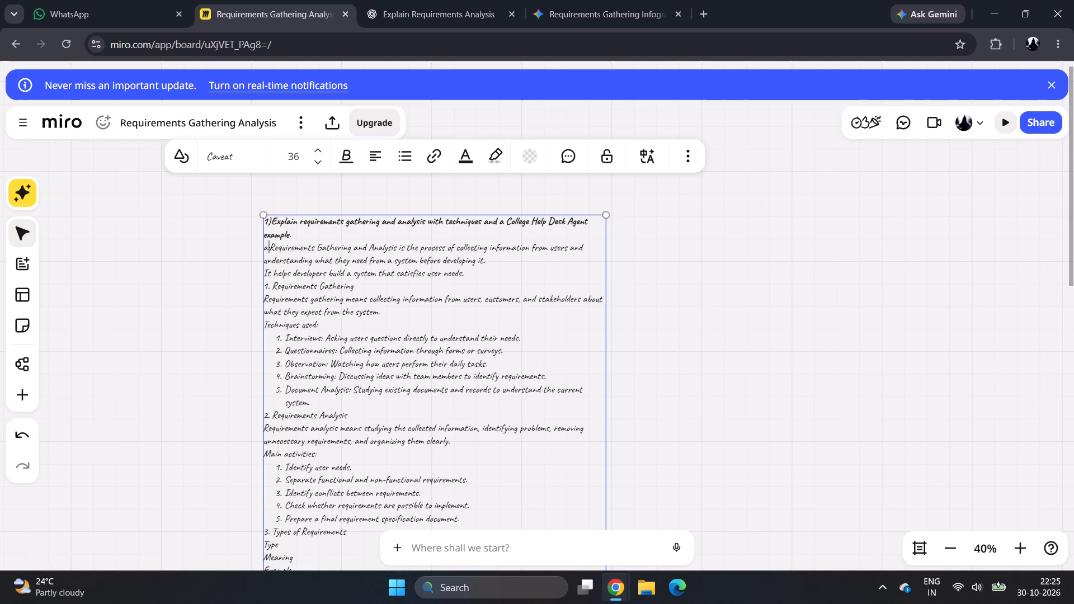
key(space)
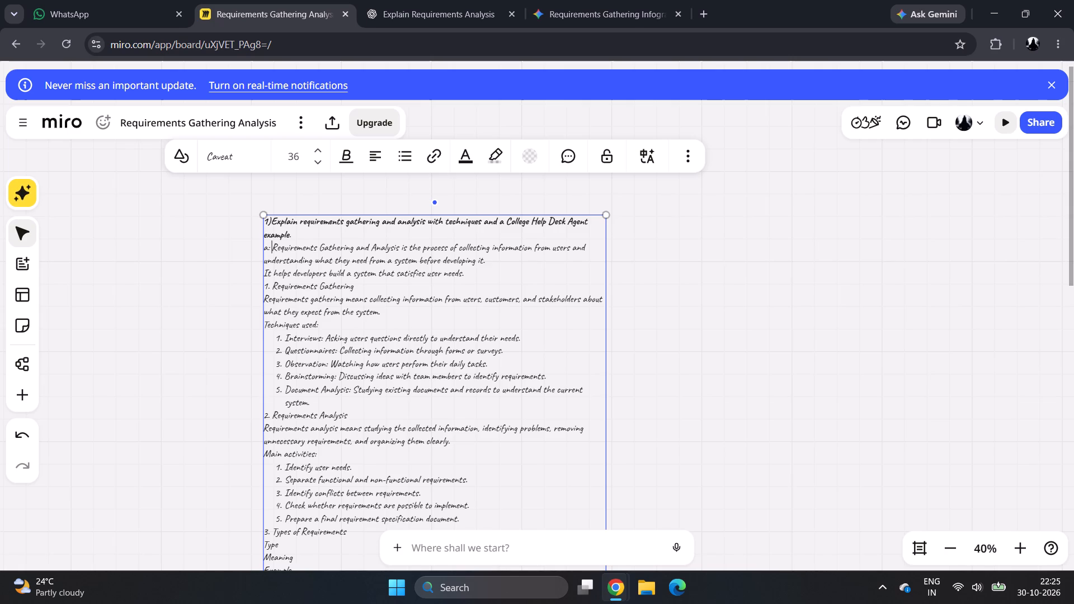
click(660, 306)
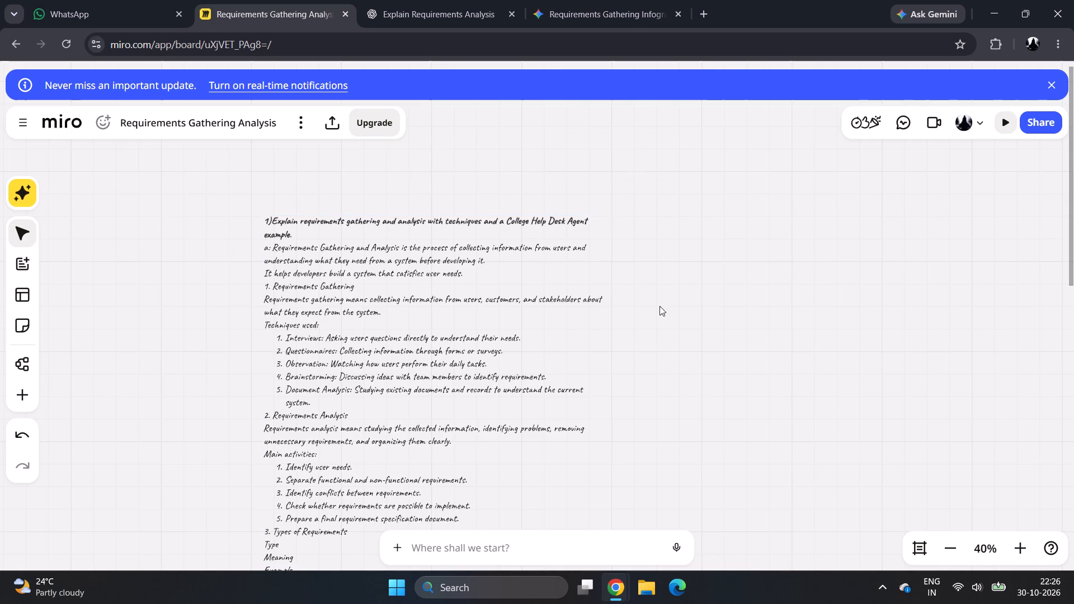
Lock the edited requirements gathering text box in place again.
scroll(656, 301, down, 2)
scroll(656, 301, up, 2)
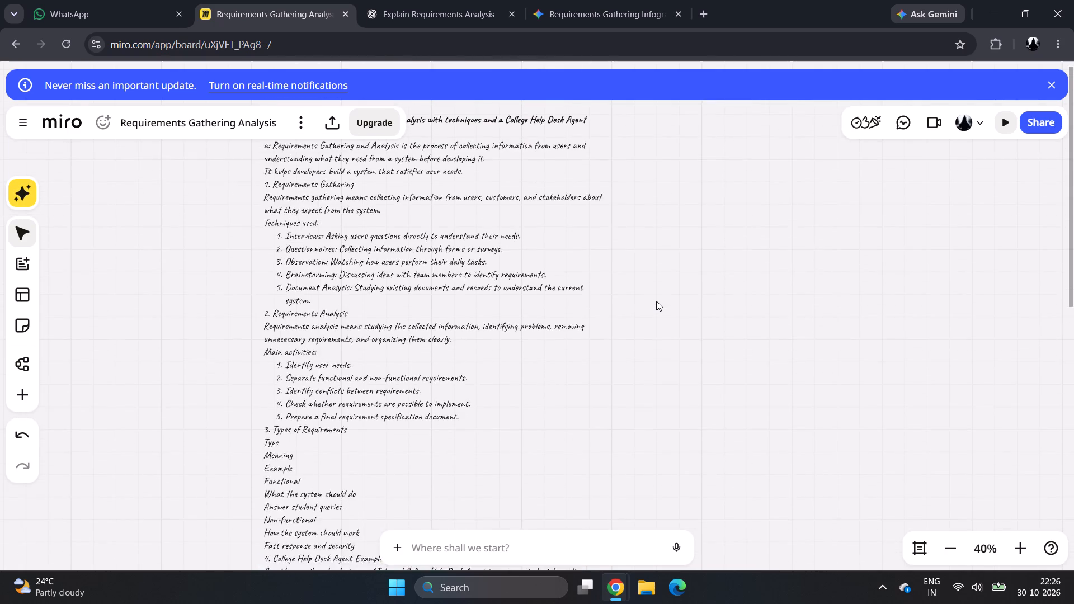
scroll(656, 301, down, 3)
scroll(656, 301, up, 4)
scroll(587, 305, up, 4)
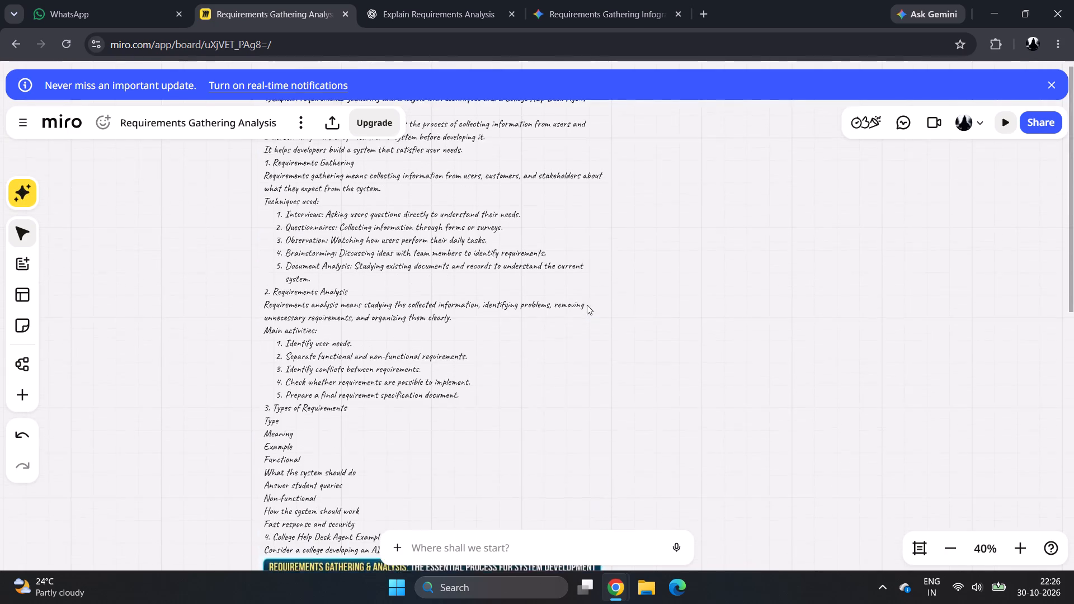
click(587, 305)
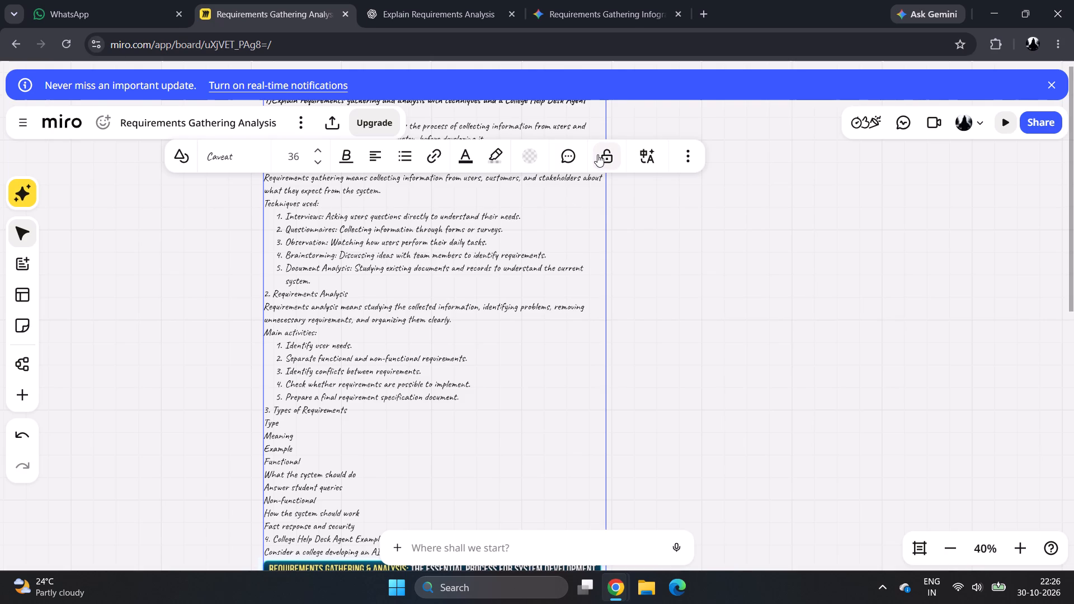
click(597, 154)
click(717, 260)
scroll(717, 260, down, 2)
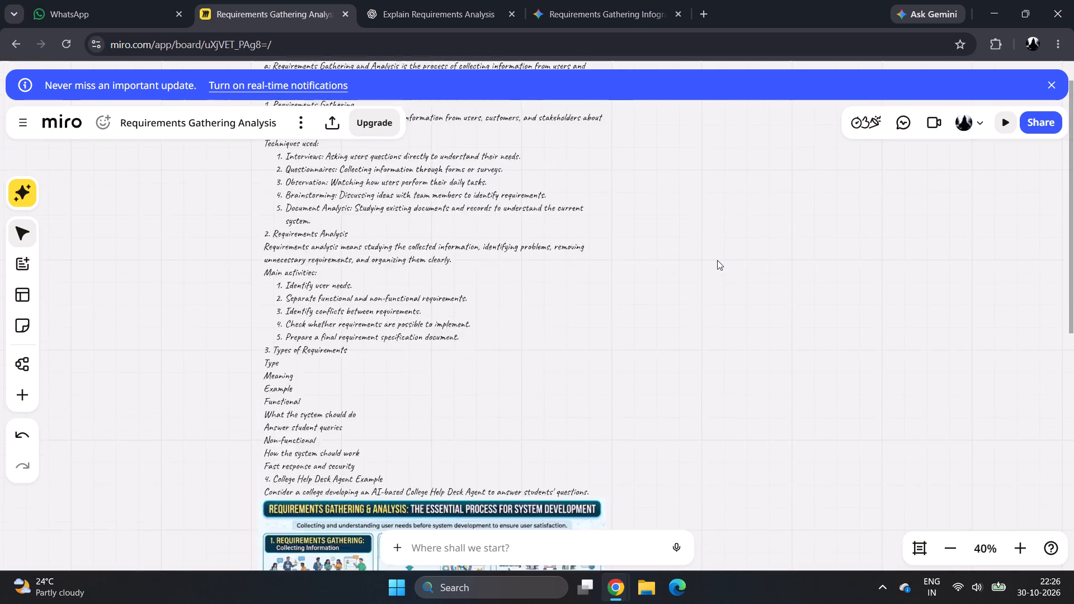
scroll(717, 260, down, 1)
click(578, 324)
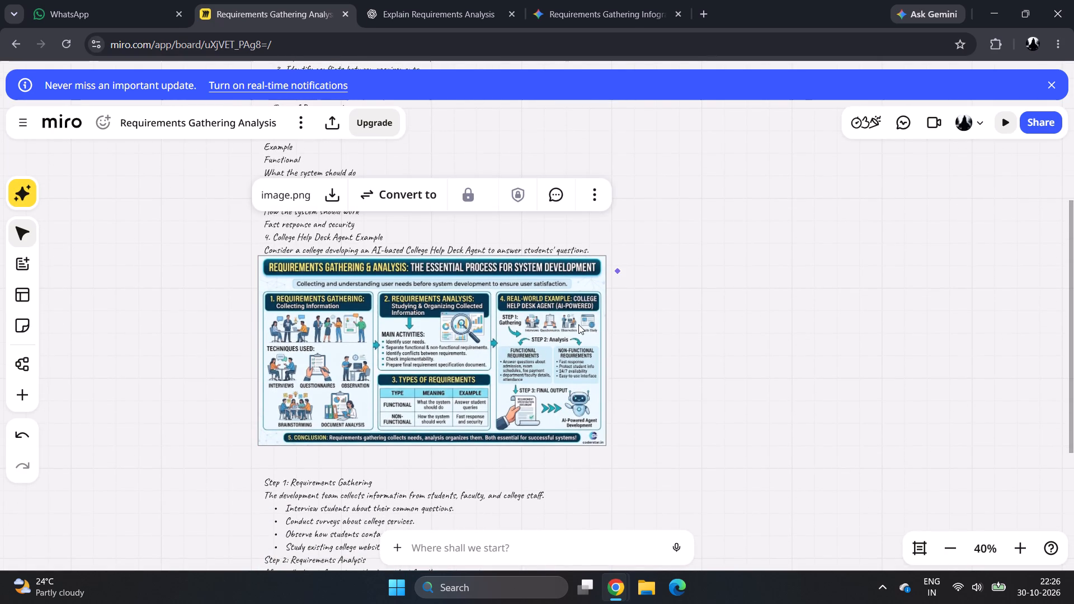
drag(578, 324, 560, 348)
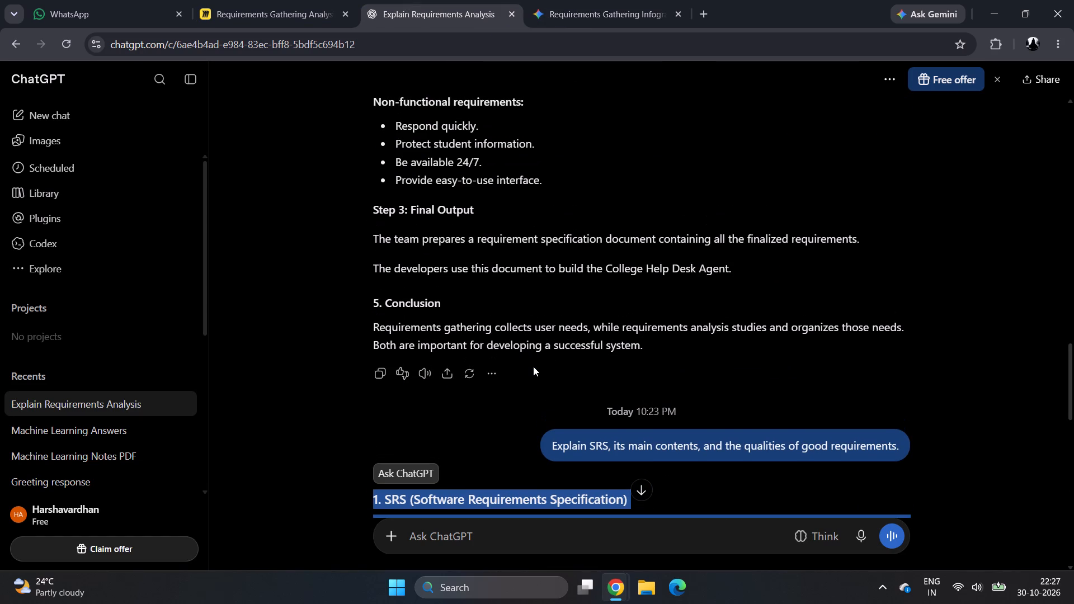
click(541, 404)
drag(553, 445, 699, 453)
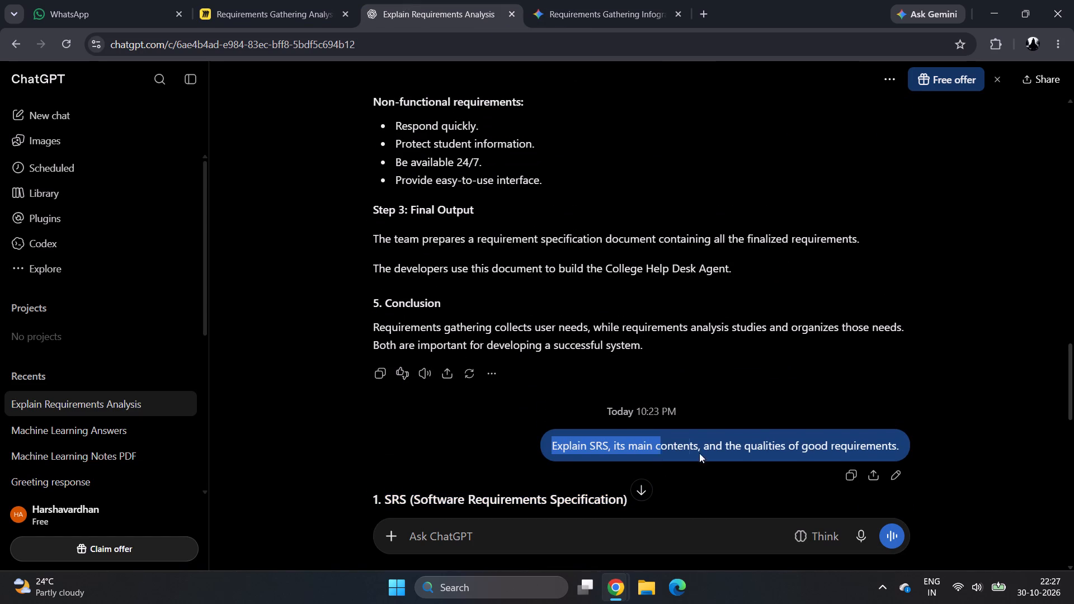
drag(699, 453, 931, 444)
key(ctrl+c)
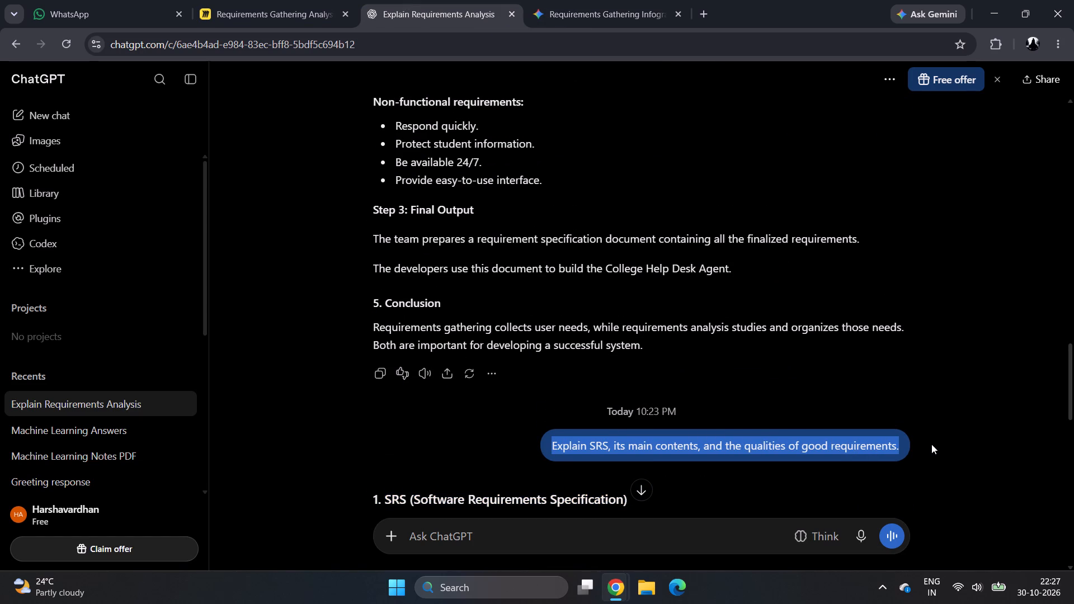
Switch to the Miro board and add a text beside the first answer reading "2)" followed by the copied SRS question.
click(253, 0)
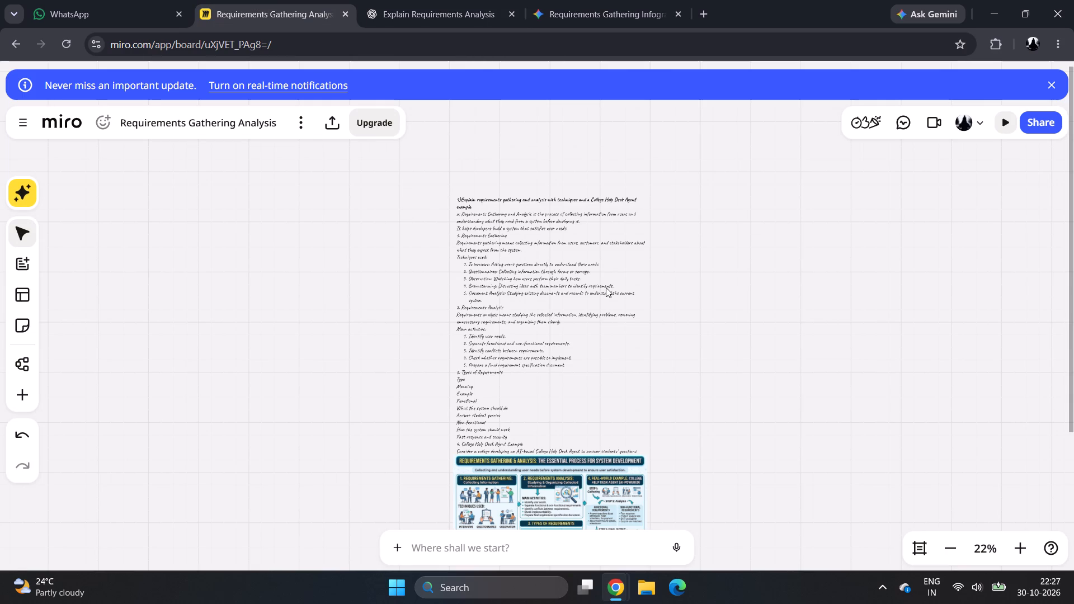
scroll(606, 287, down, 1)
scroll(606, 287, left, 1)
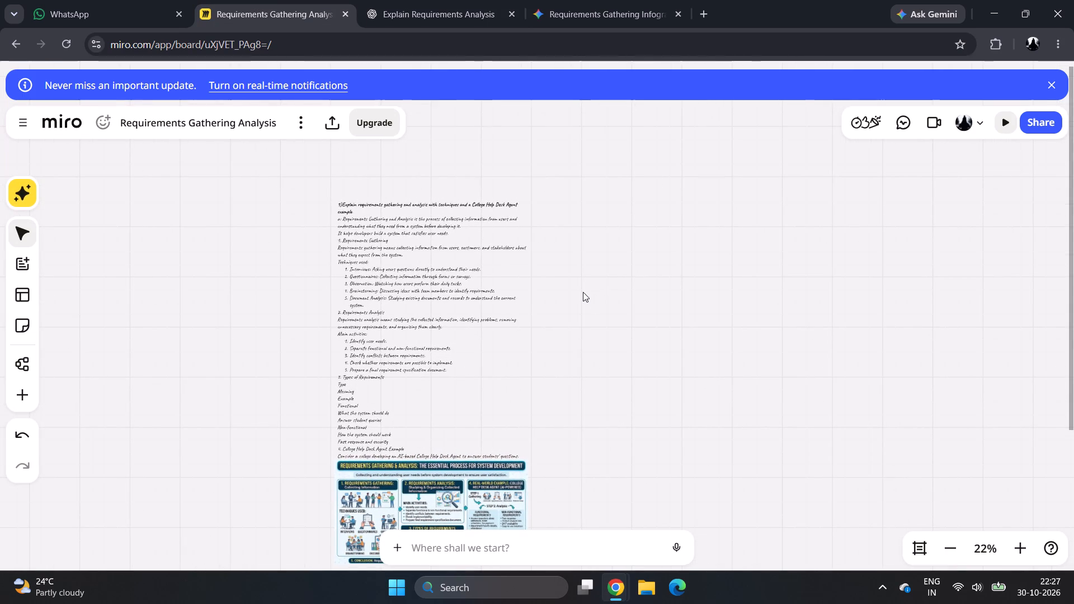
right_click(577, 292)
click(568, 291)
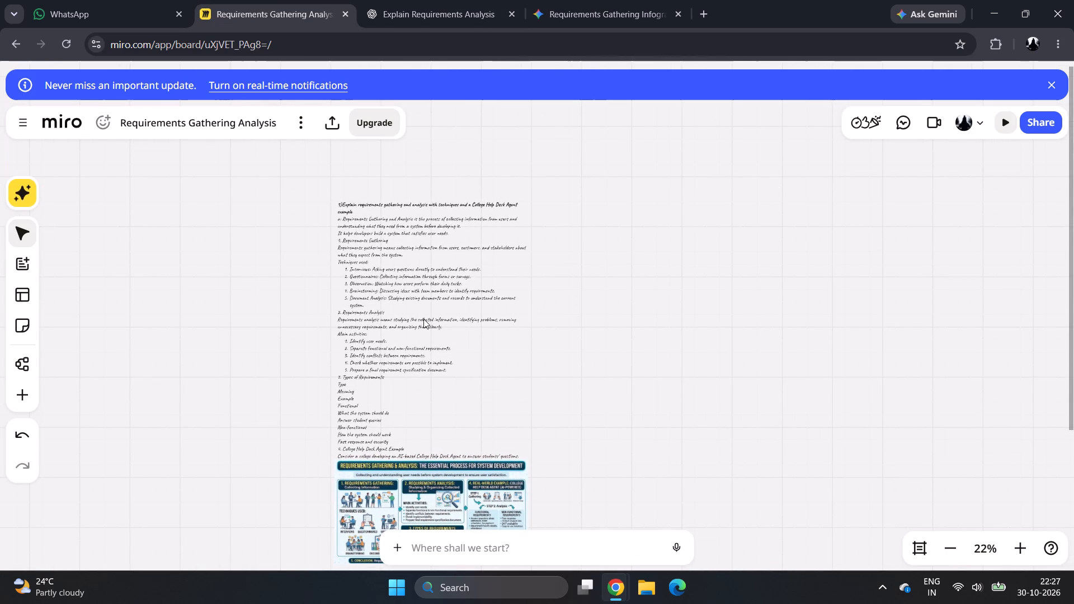
click(24, 388)
click(104, 290)
click(539, 208)
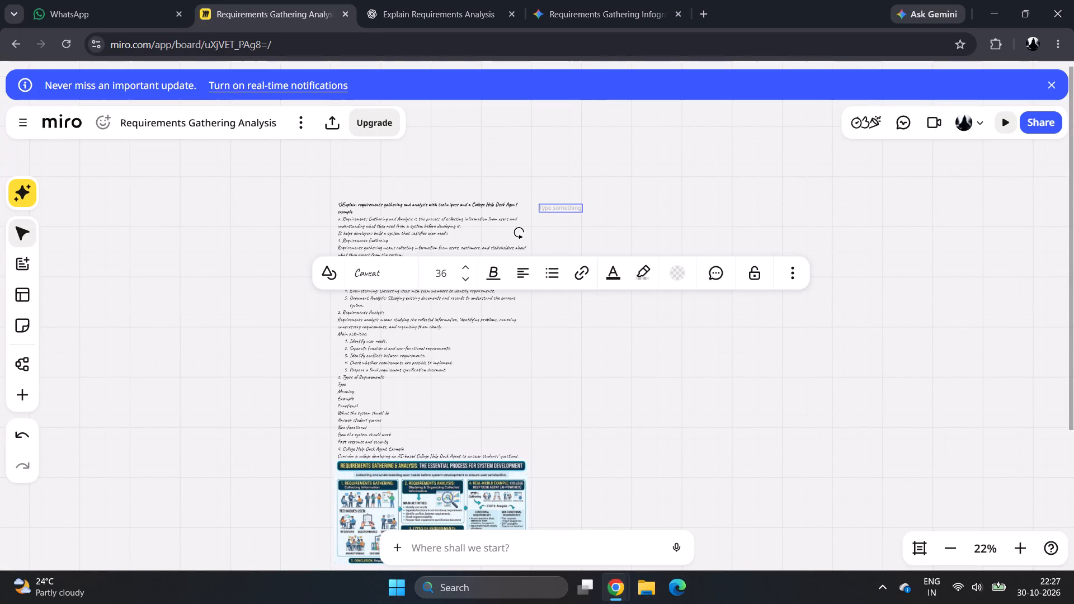
drag(539, 205, 528, 195)
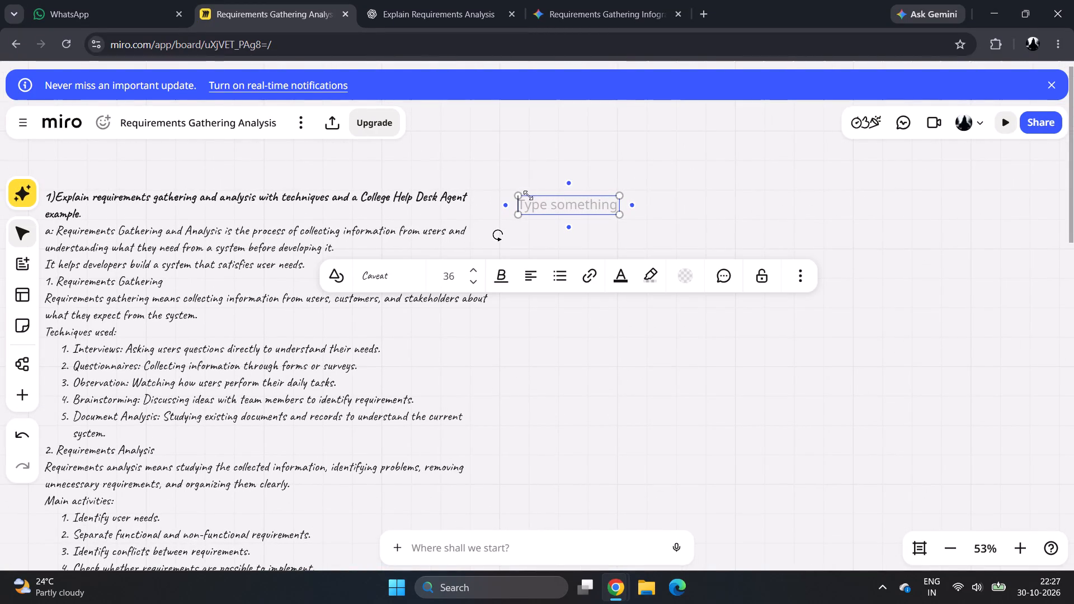
drag(528, 195, 530, 198)
click(533, 200)
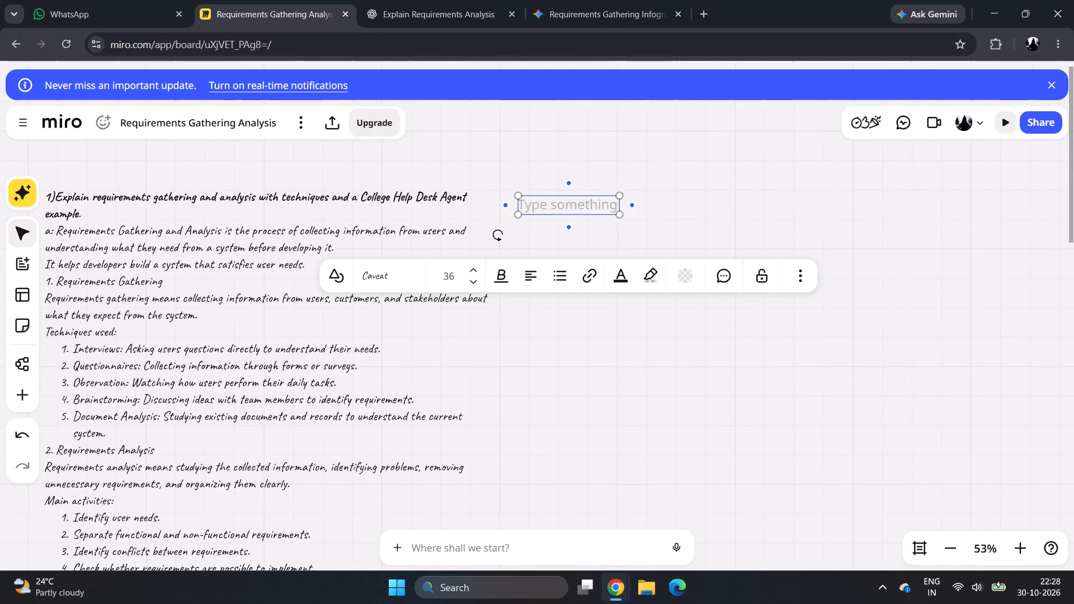
key(2)
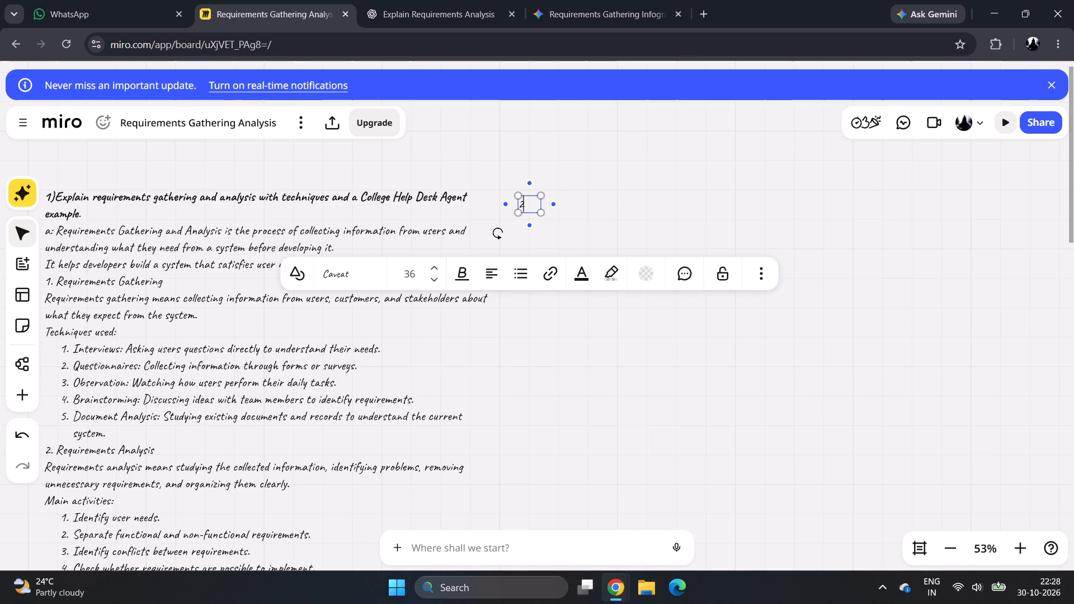
key(shift+parenright)
key(ctrl+v)
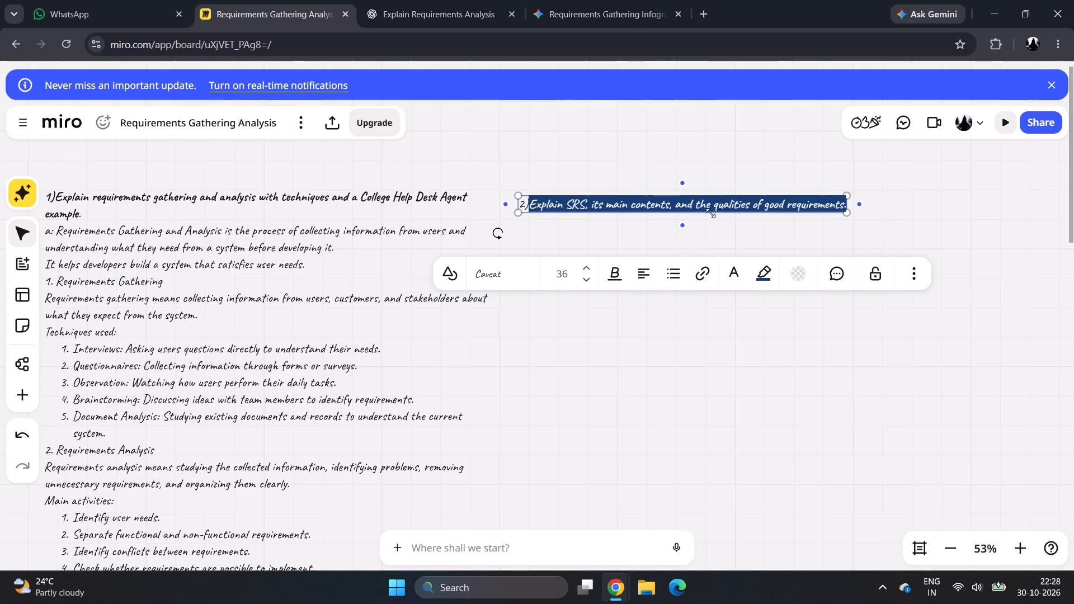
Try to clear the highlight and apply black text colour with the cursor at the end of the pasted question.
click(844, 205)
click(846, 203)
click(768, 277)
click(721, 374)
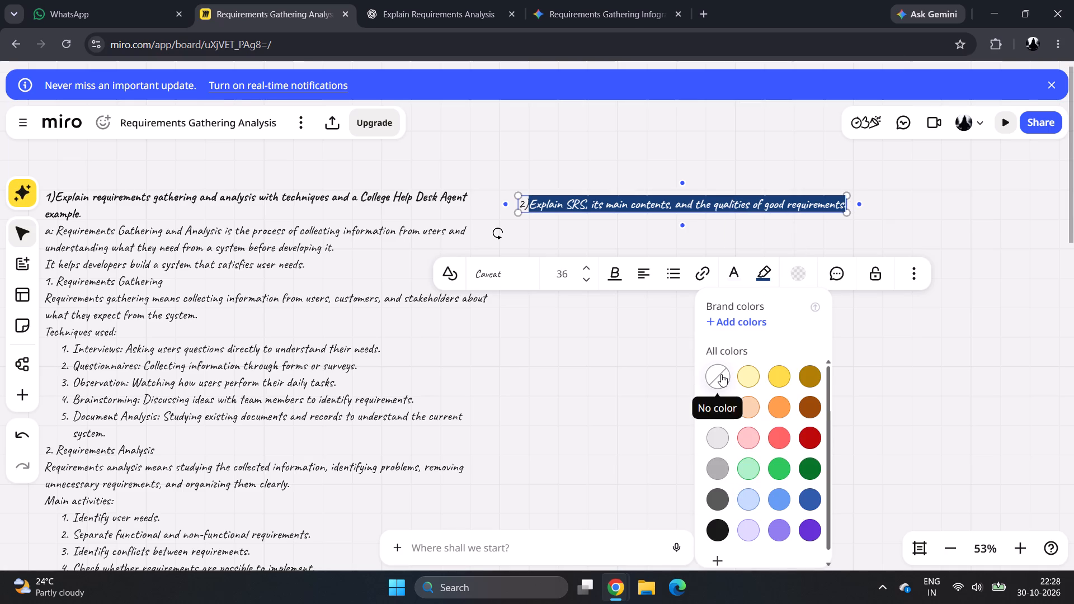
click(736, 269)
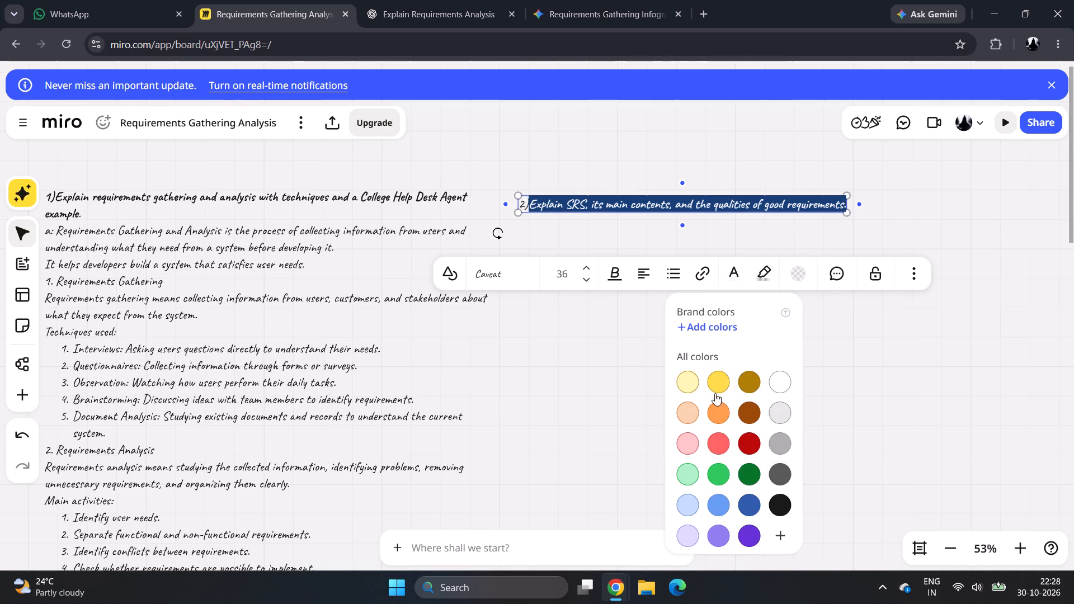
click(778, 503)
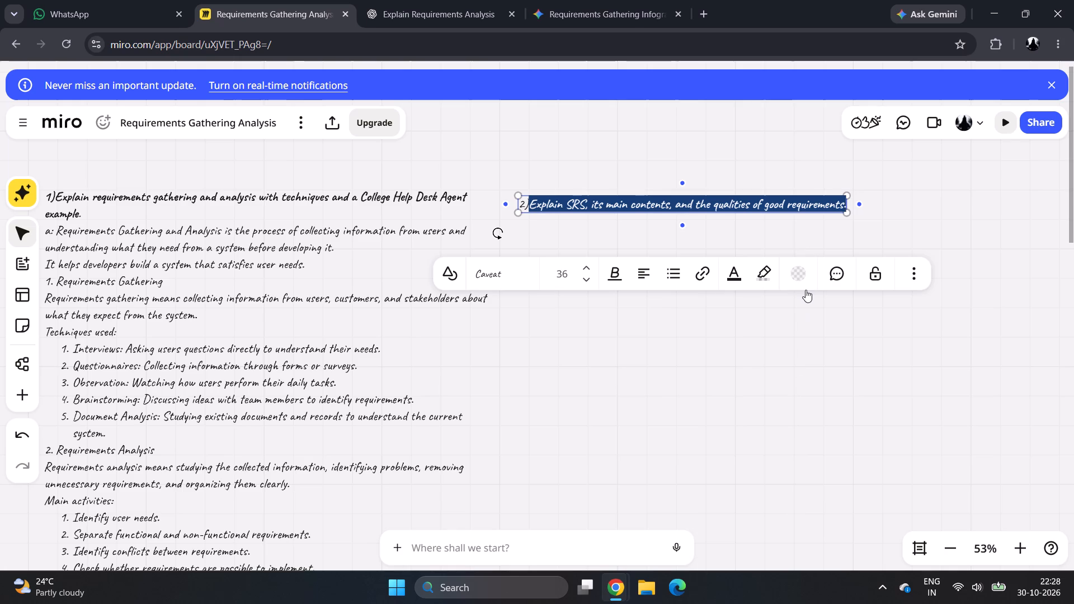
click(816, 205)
Select the whole question 2 text, remove its highlight colour and set its text colour to black.
drag(845, 205, 525, 207)
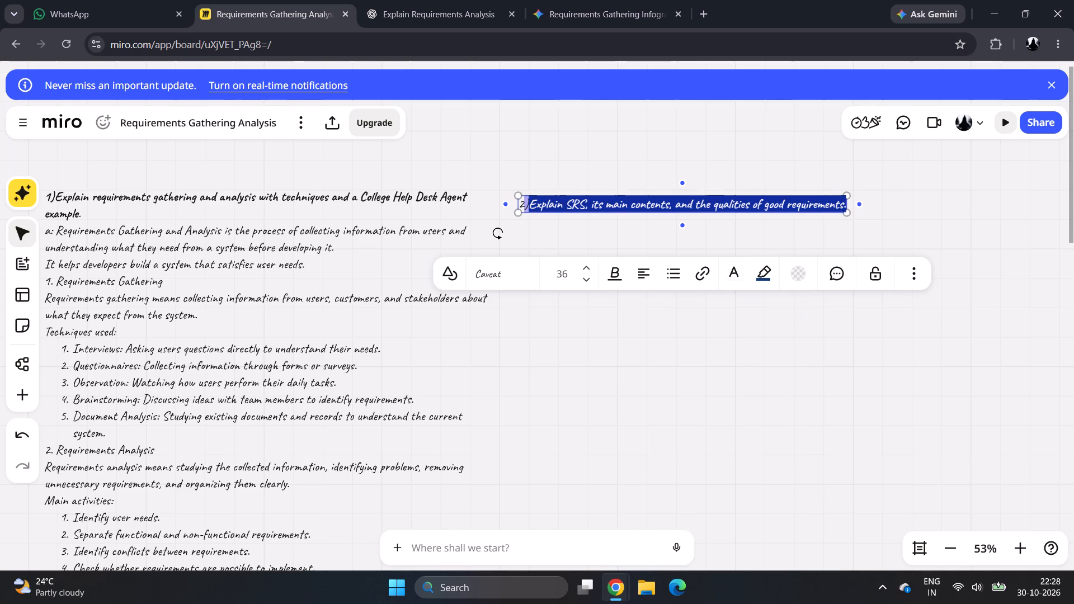
drag(525, 207, 521, 204)
click(753, 273)
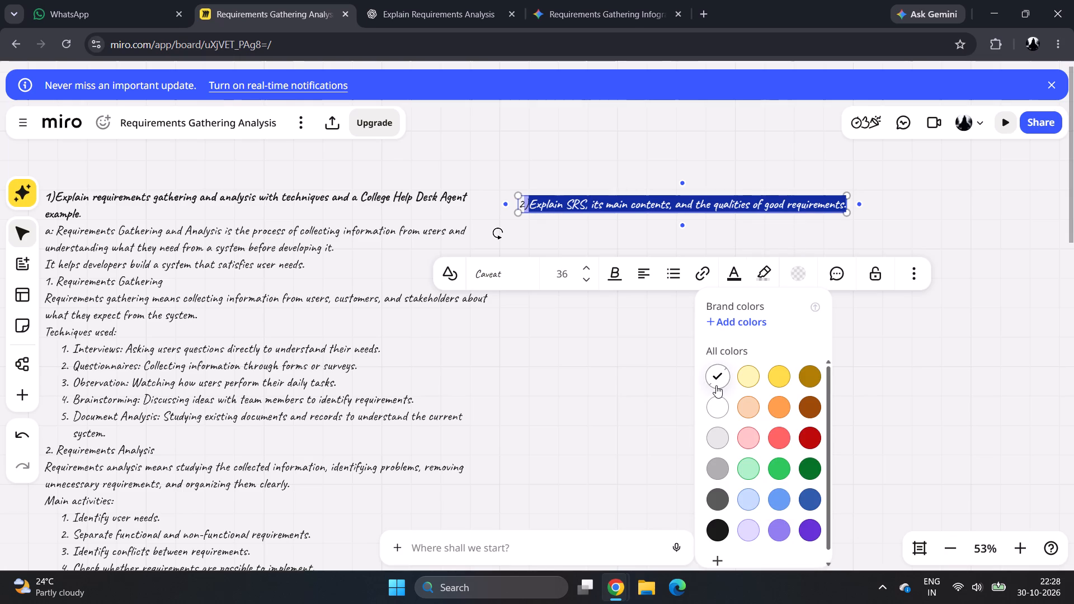
click(716, 385)
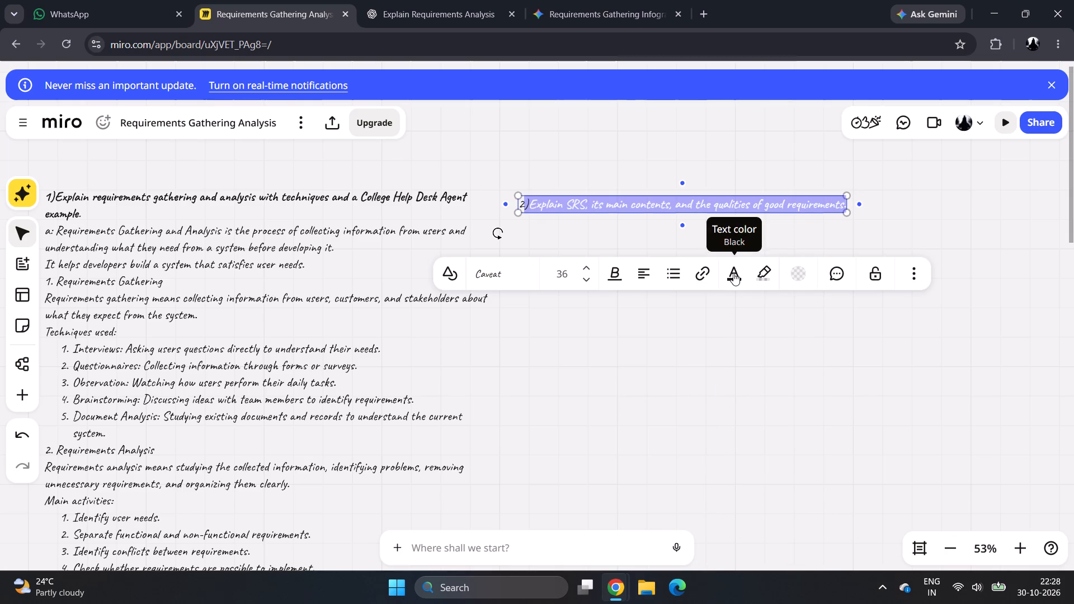
click(733, 273)
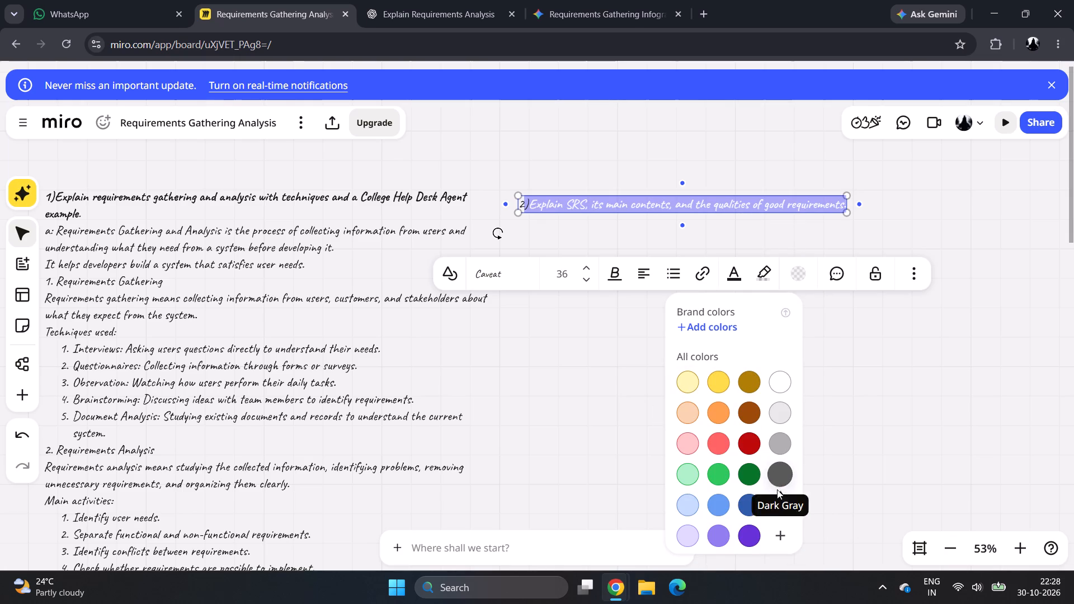
click(784, 506)
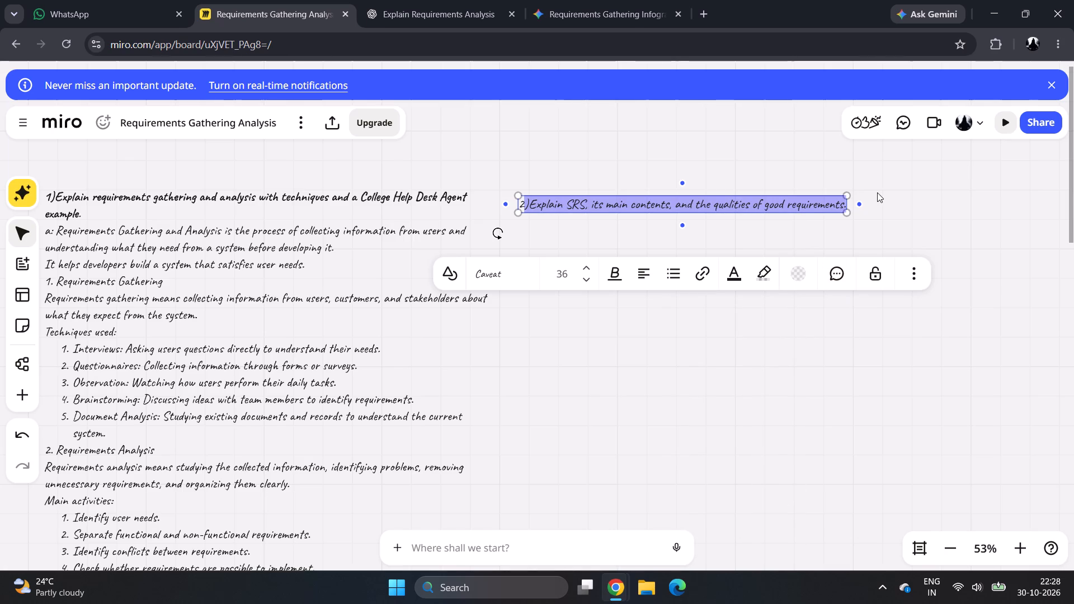
click(877, 192)
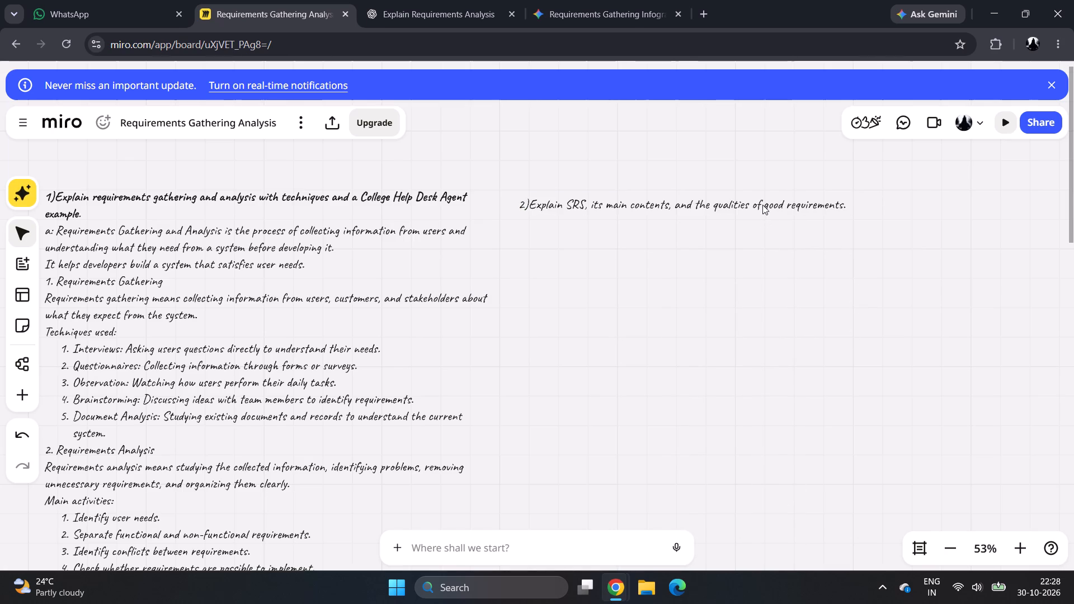
Scale the question 2 text to font size 35 and move it level with the question 1 heading, closer to the first answer.
click(762, 205)
click(842, 203)
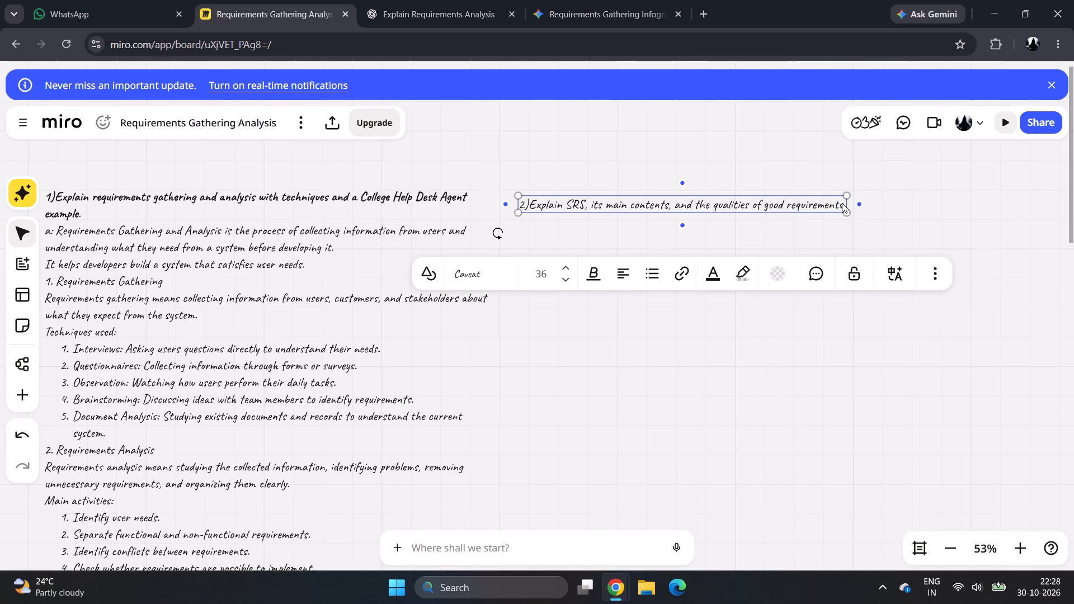
drag(703, 210, 673, 194)
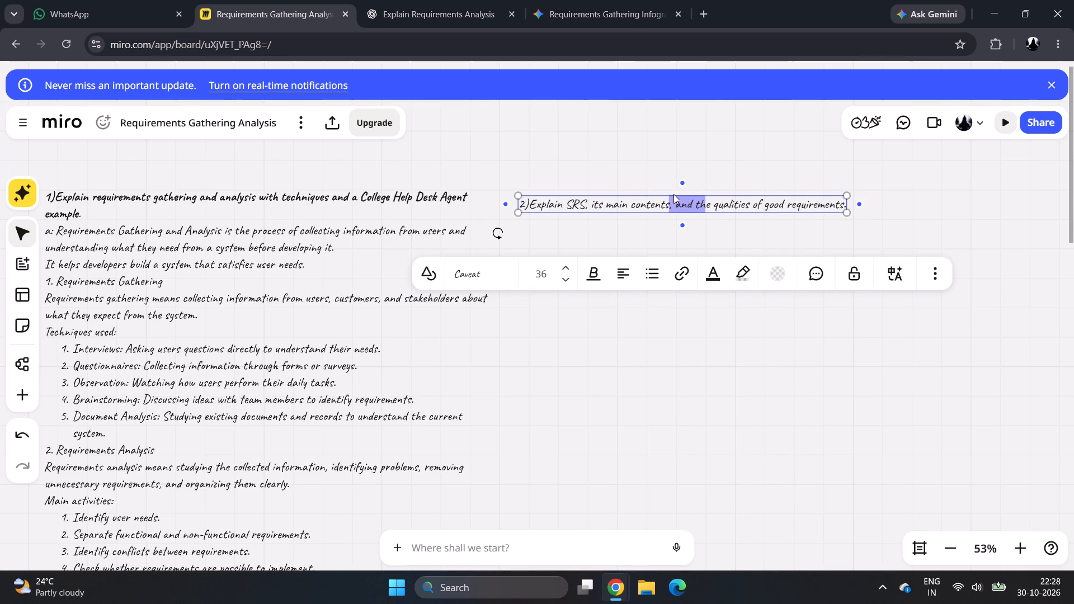
drag(673, 194, 691, 199)
drag(768, 194, 760, 177)
click(760, 177)
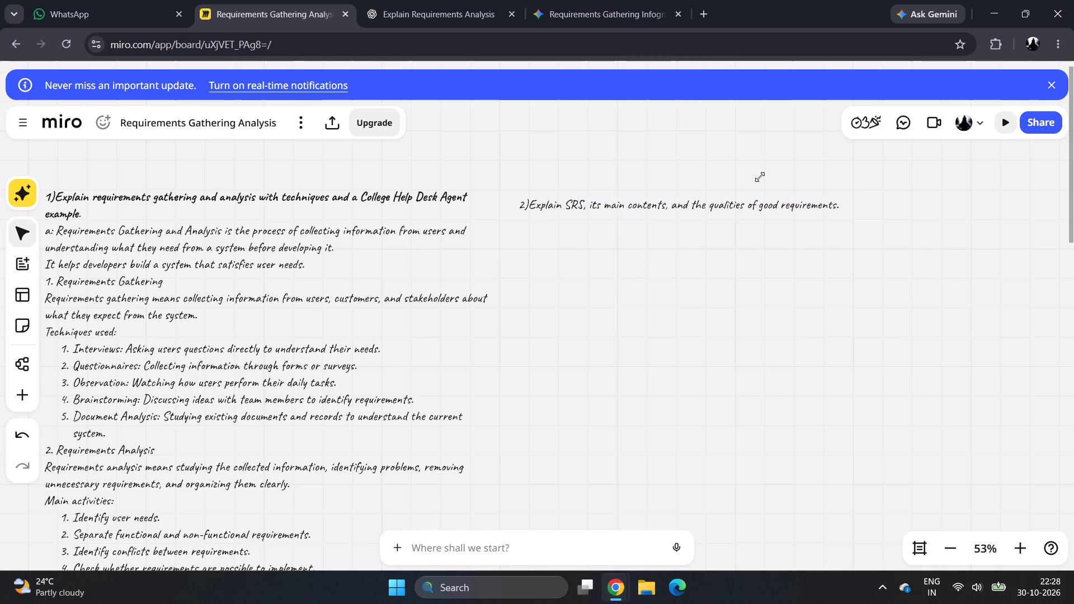
click(731, 197)
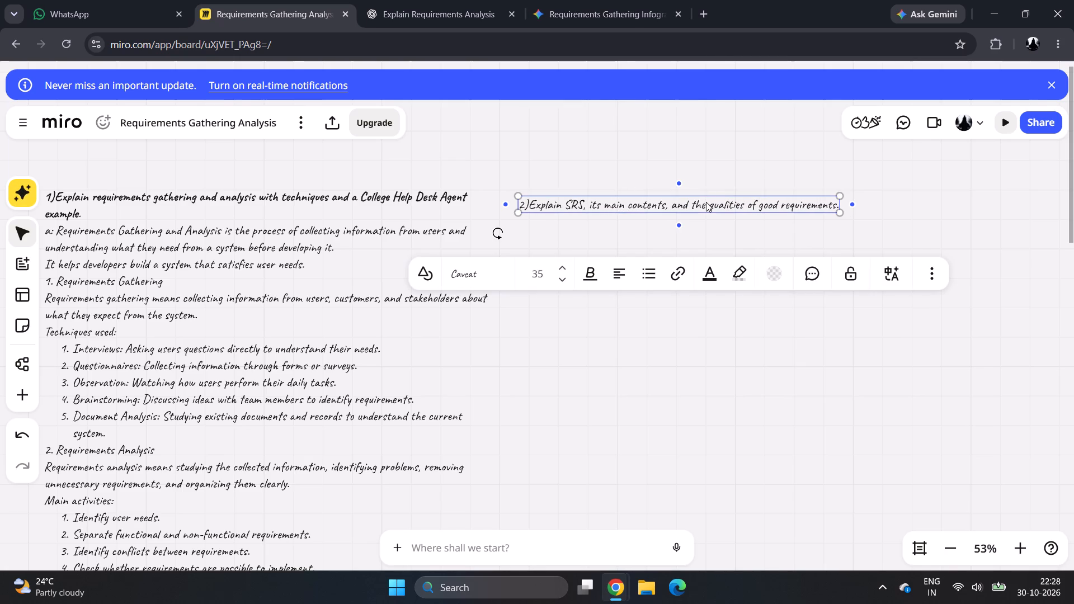
drag(707, 197, 685, 191)
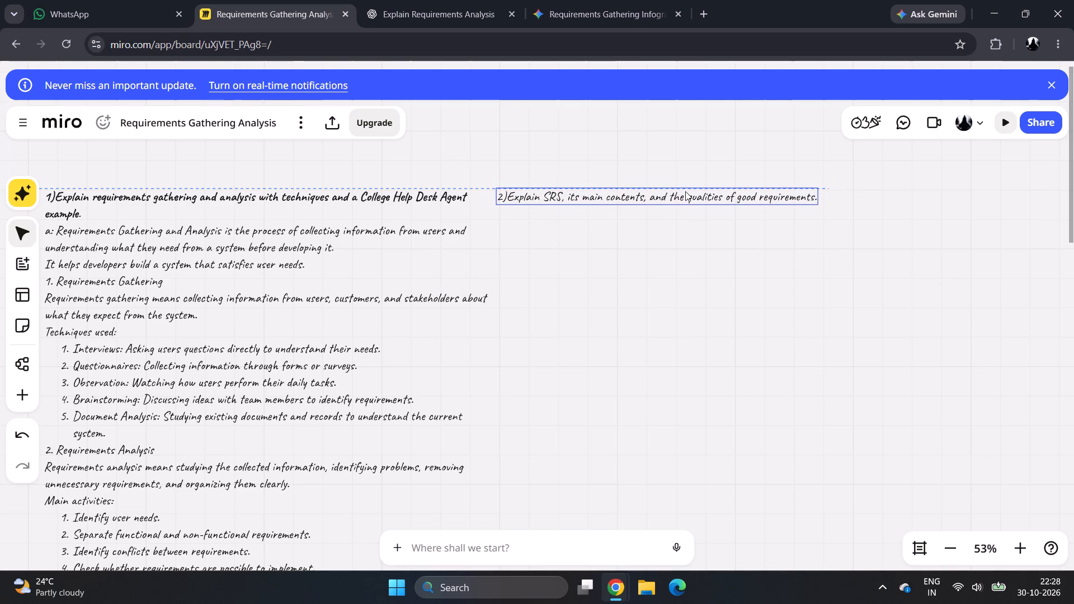
drag(685, 191, 689, 191)
click(696, 280)
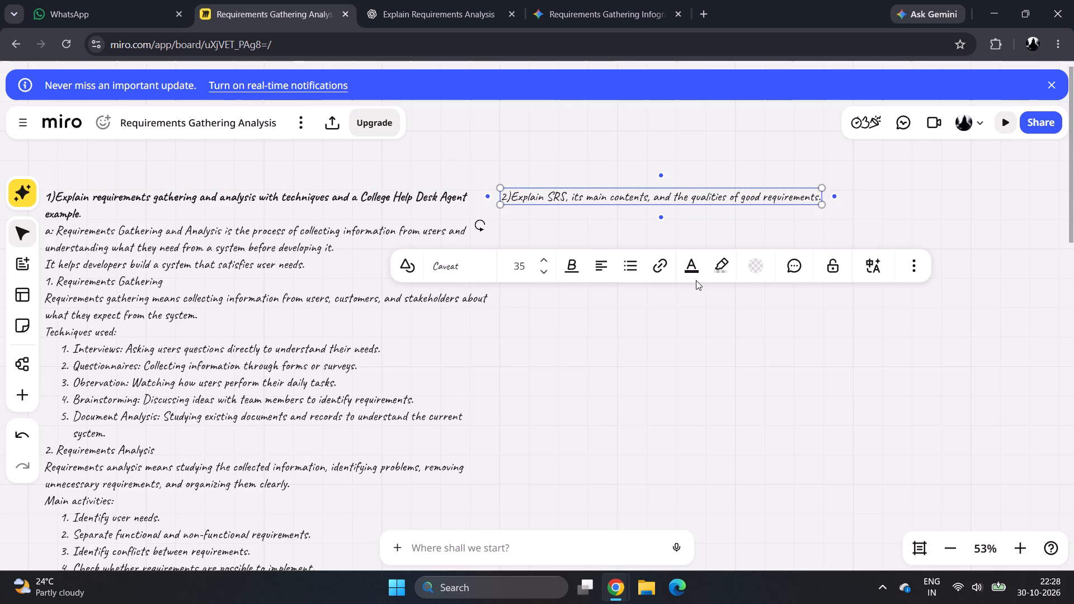
click(706, 331)
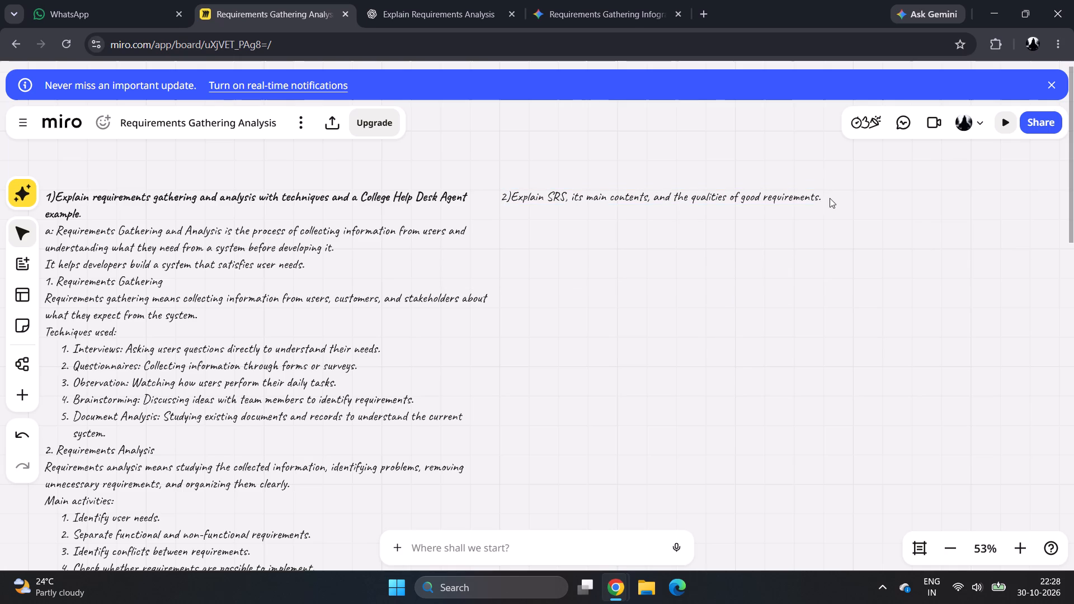
click(819, 197)
click(818, 197)
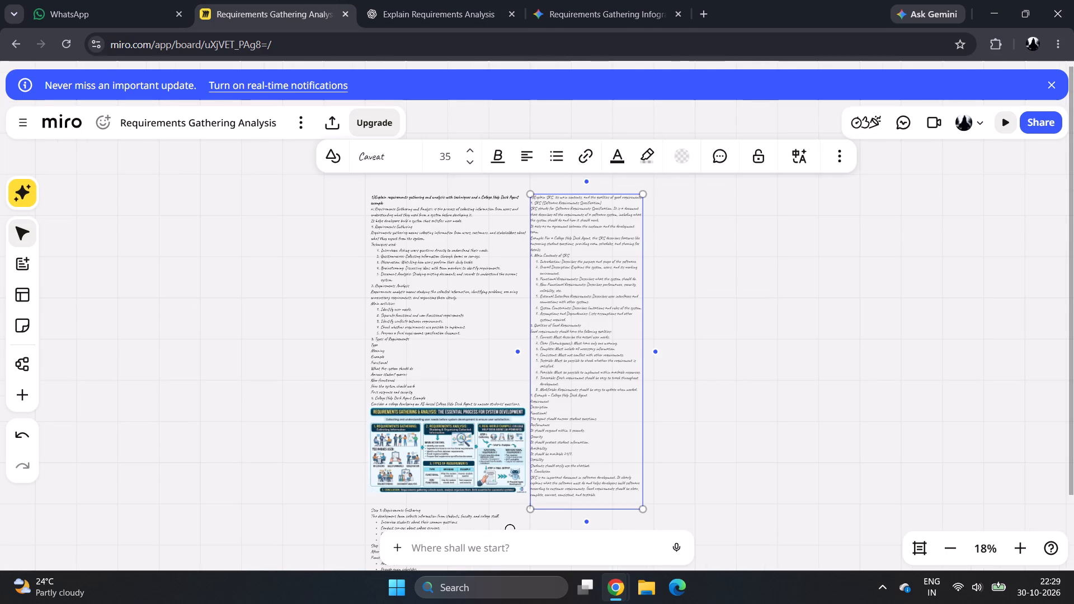
Move the question 2 text block slightly away from the first answer, keeping its top level with the question 1 heading.
scroll(704, 383, down, 1)
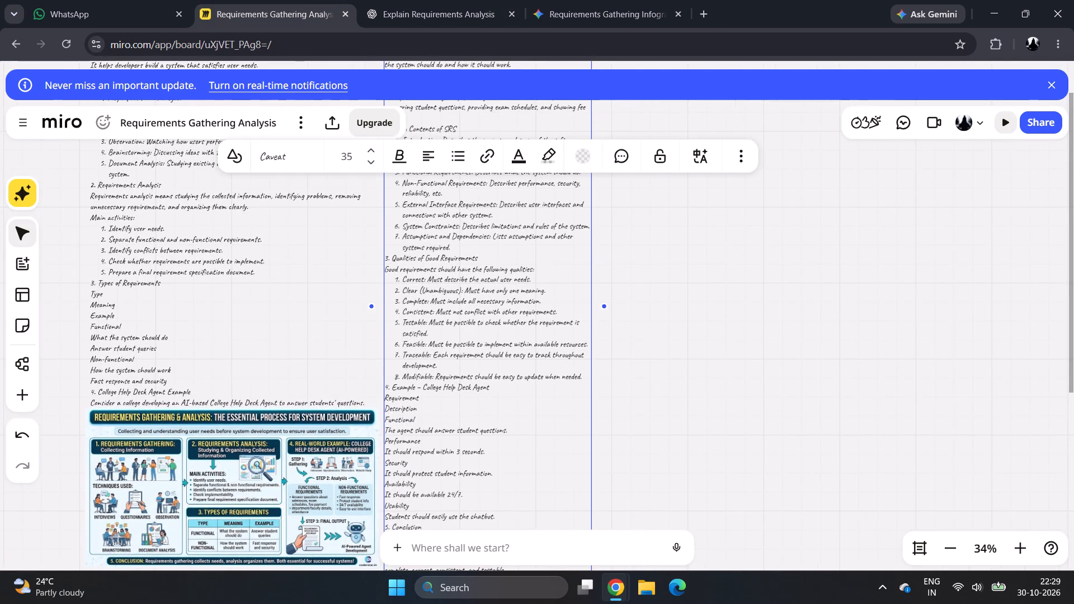
scroll(555, 350, up, 3)
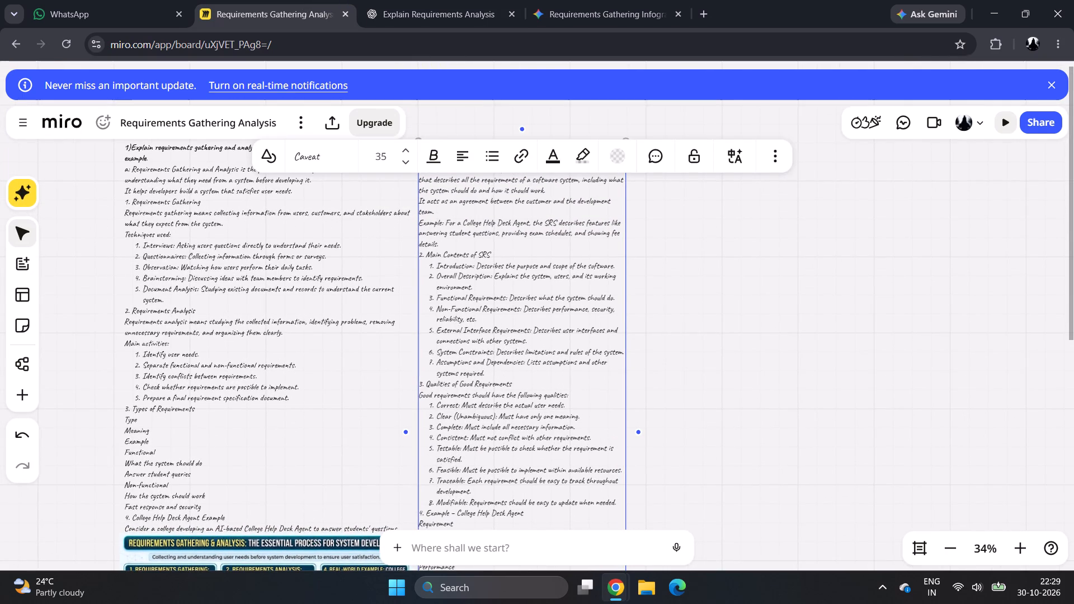
scroll(552, 298, up, 2)
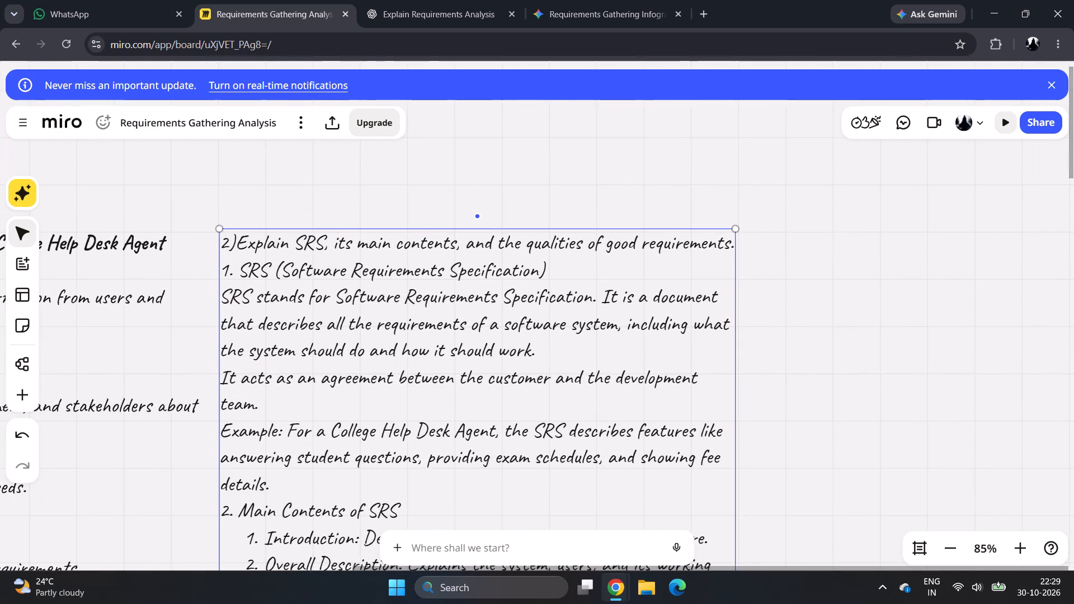
scroll(581, 280, down, 1)
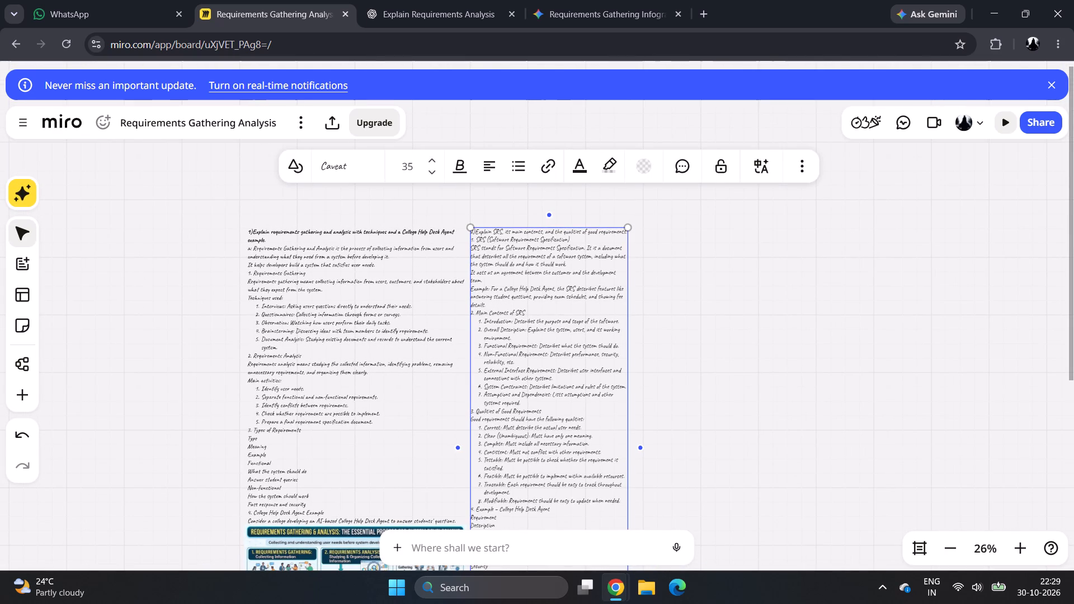
drag(544, 324, 566, 324)
click(719, 296)
click(600, 309)
drag(600, 309, 613, 308)
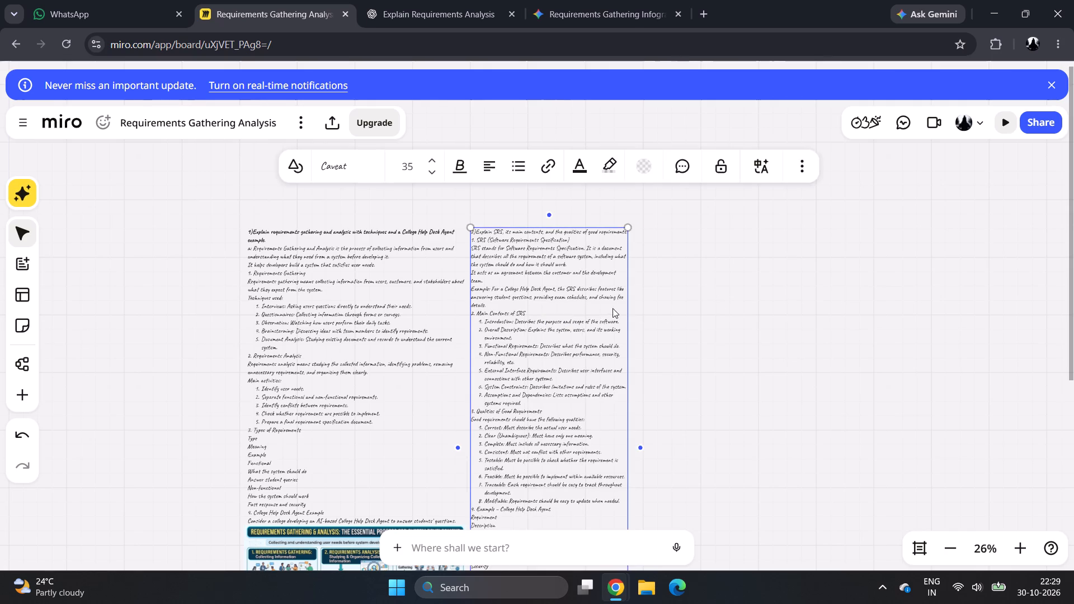
drag(613, 308, 610, 313)
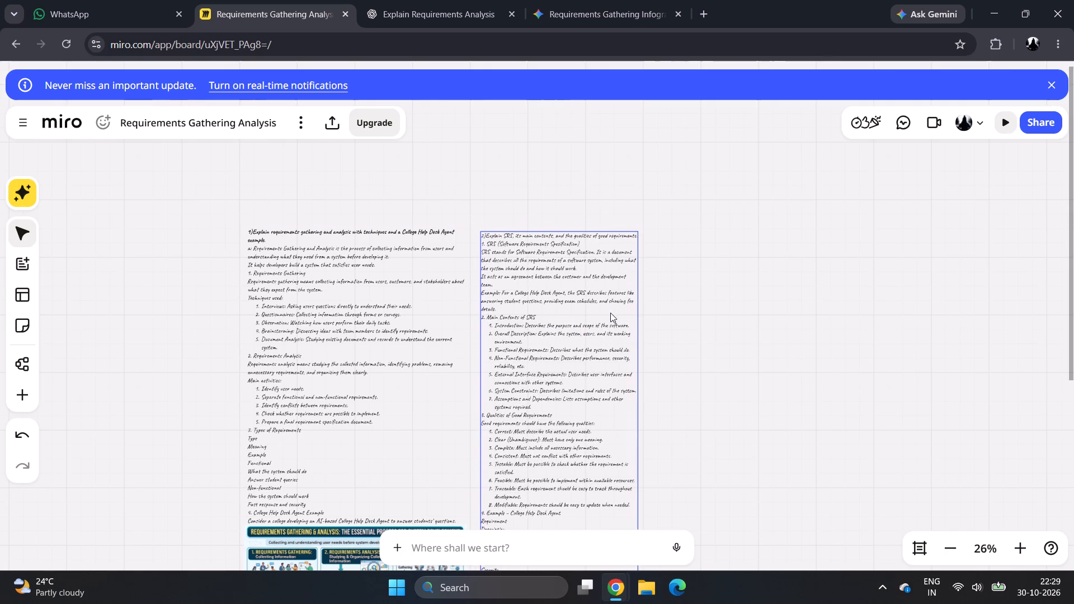
drag(610, 313, 608, 309)
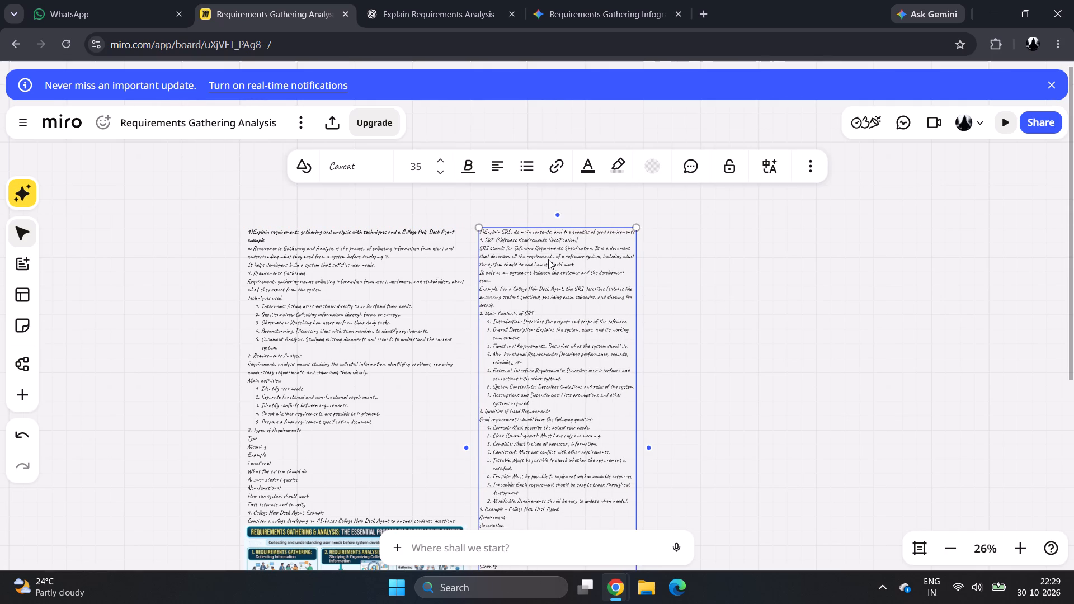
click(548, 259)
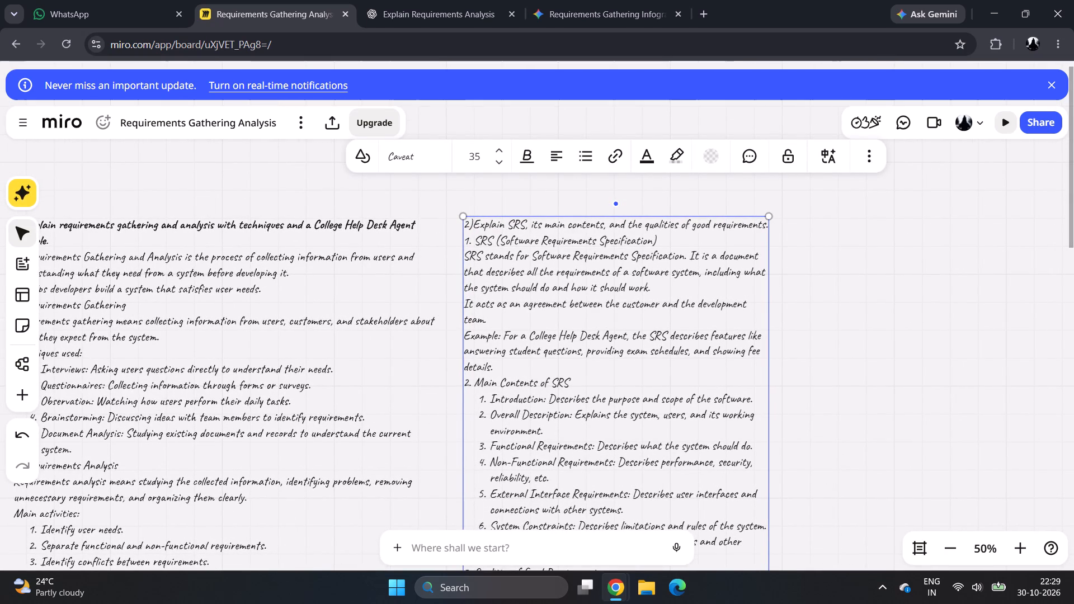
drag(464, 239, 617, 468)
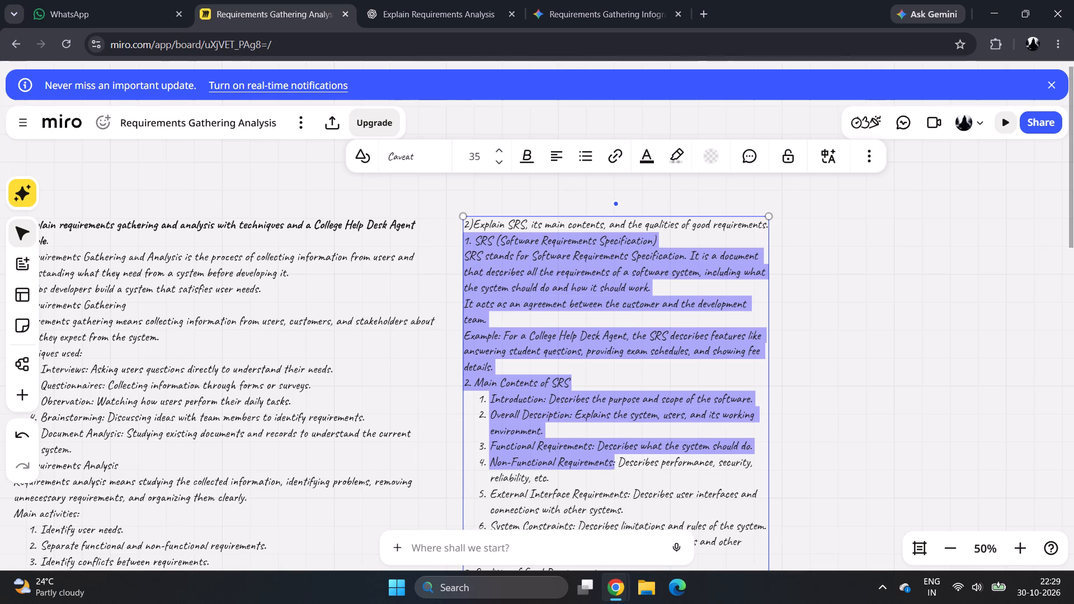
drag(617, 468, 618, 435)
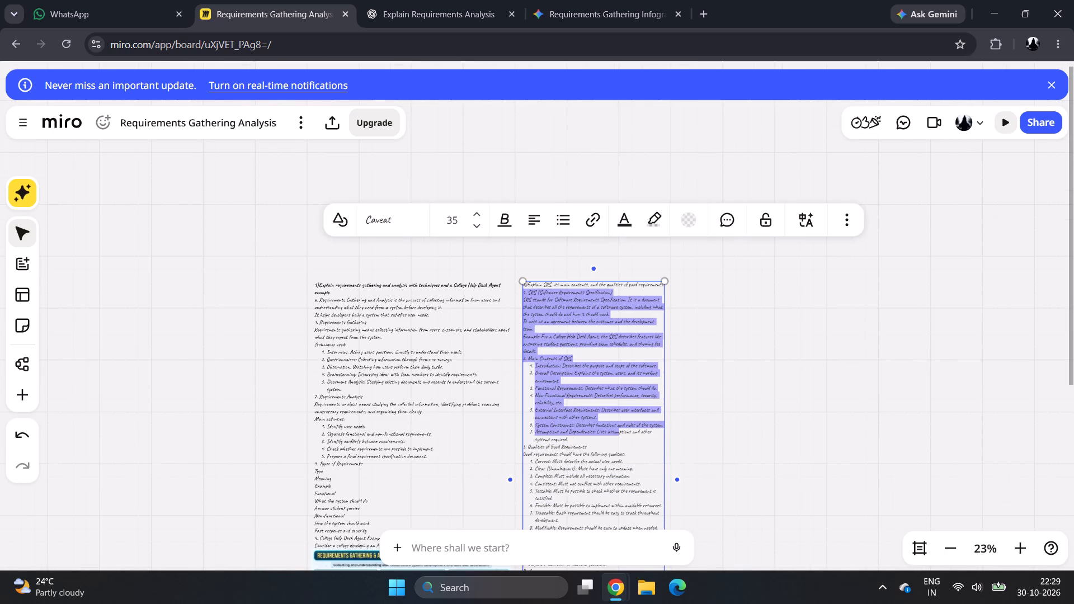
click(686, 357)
Widen the question 2 text block slightly by extending its left edge towards the first answer.
scroll(621, 305, up, 1)
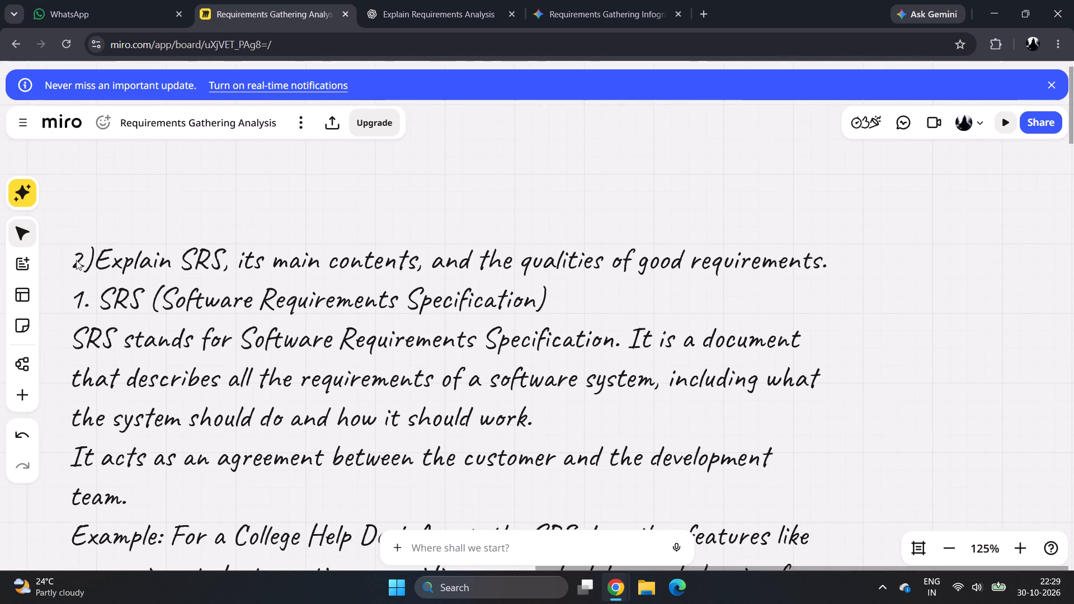
click(76, 263)
drag(74, 259, 89, 261)
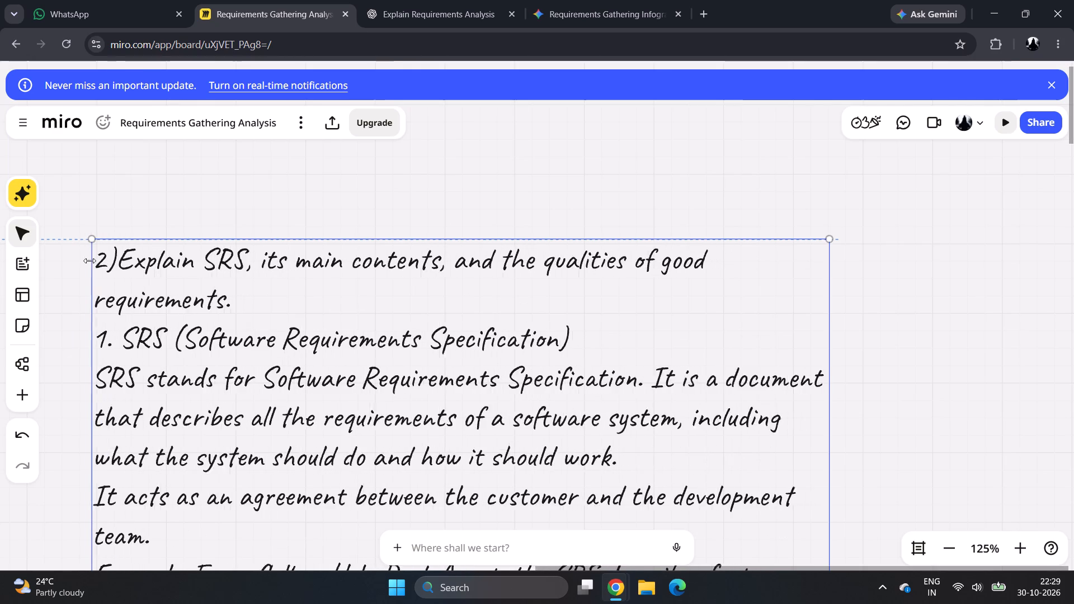
drag(89, 261, 49, 258)
click(48, 261)
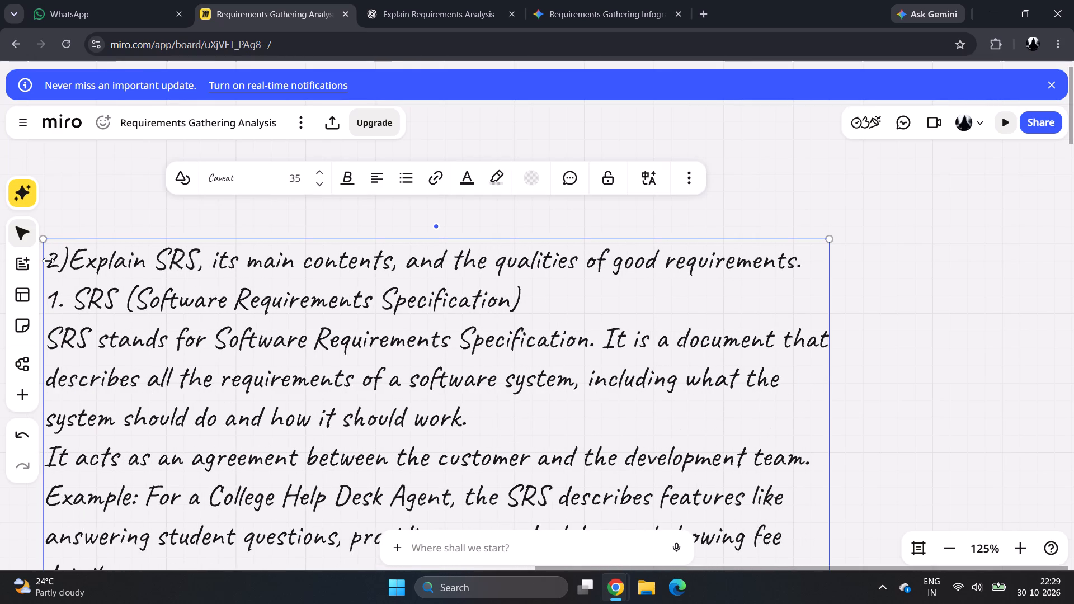
Make the question line "2)Explain SRS, its main contents, and the qualities of good requirements." bold and deselect the text block.
click(56, 259)
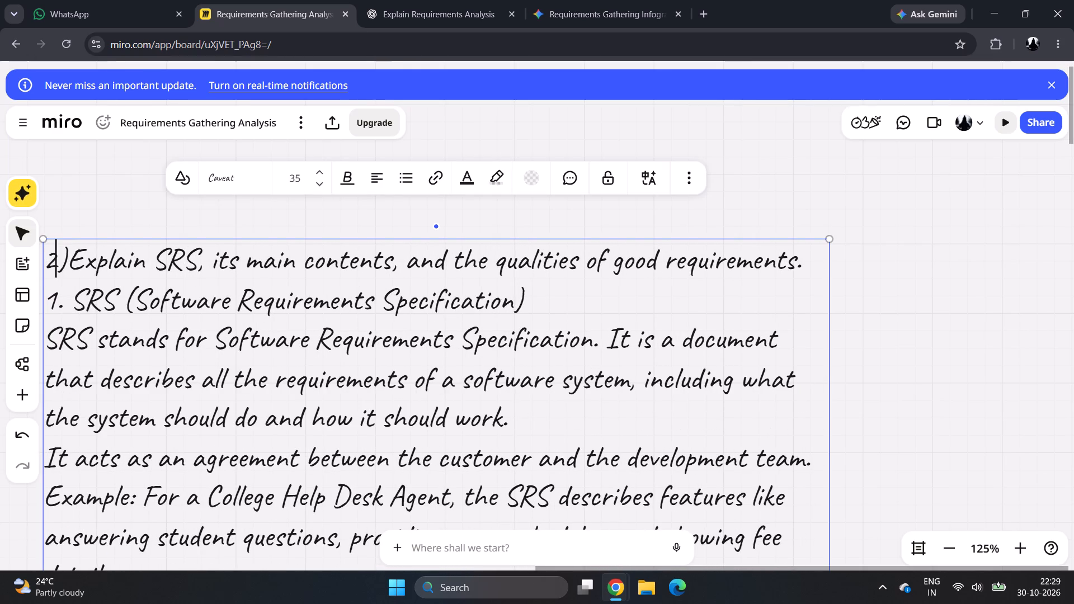
drag(49, 259, 544, 282)
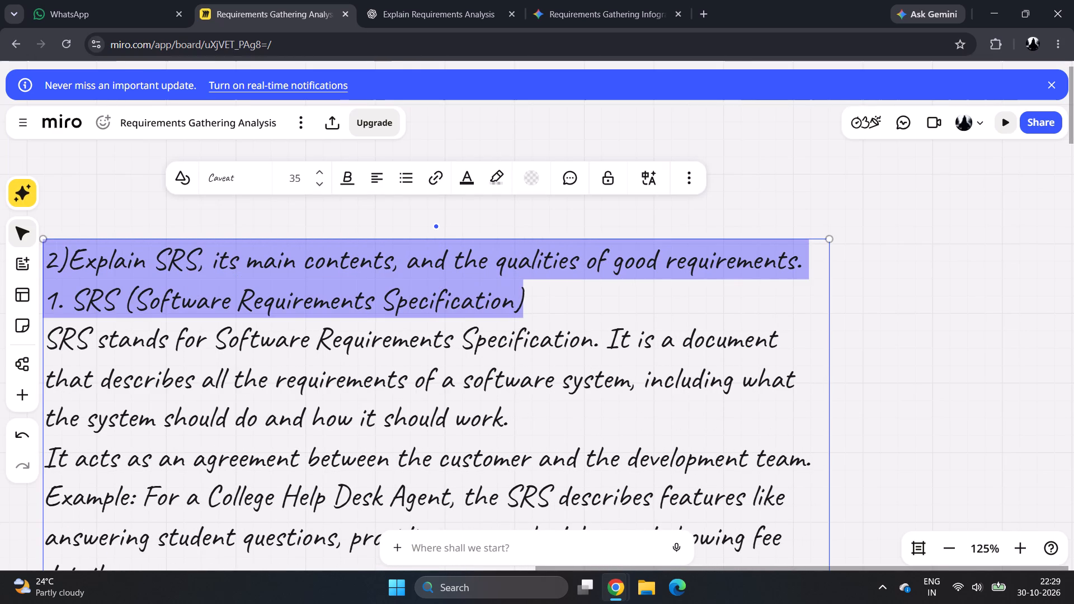
drag(544, 282, 734, 271)
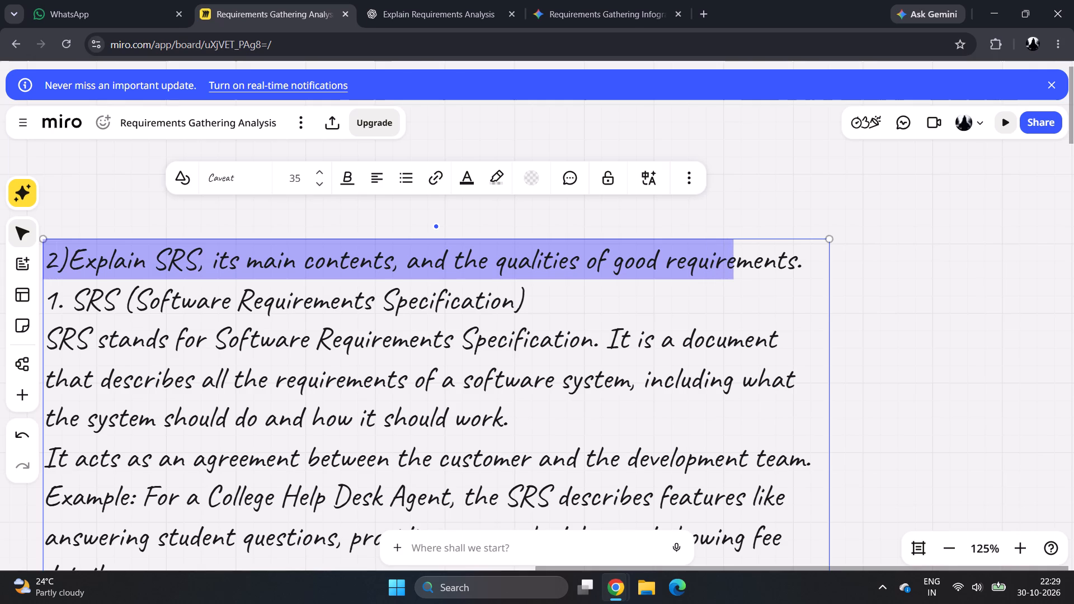
drag(734, 271, 849, 263)
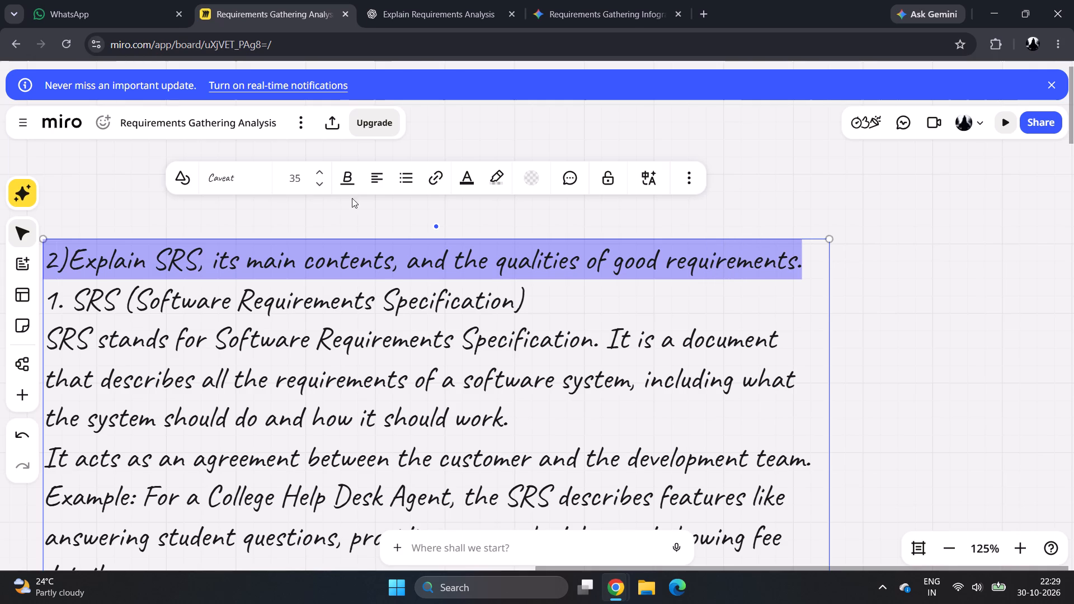
click(338, 181)
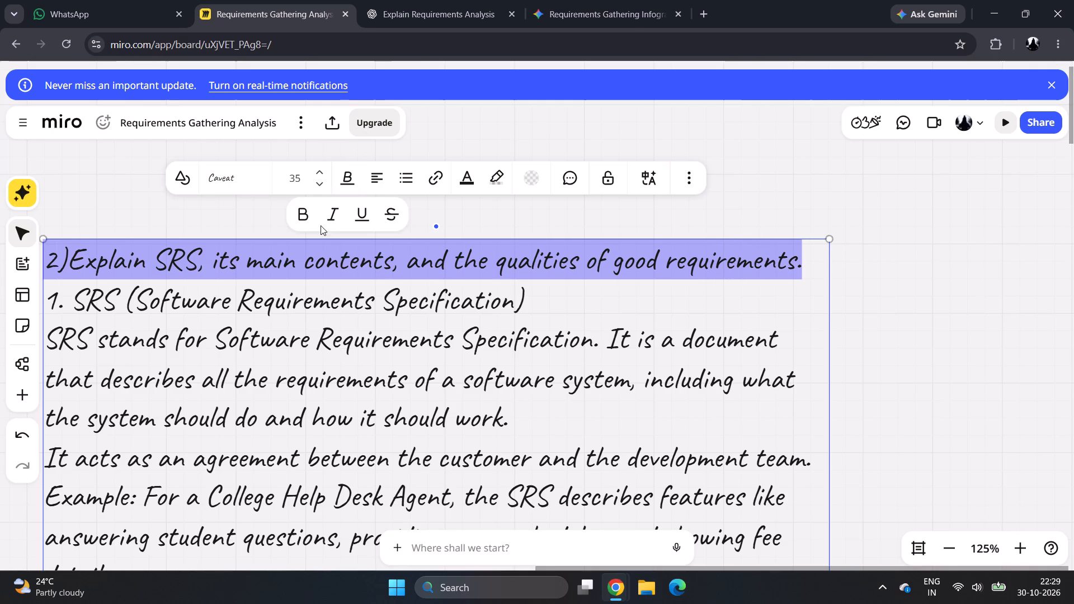
click(308, 221)
click(590, 348)
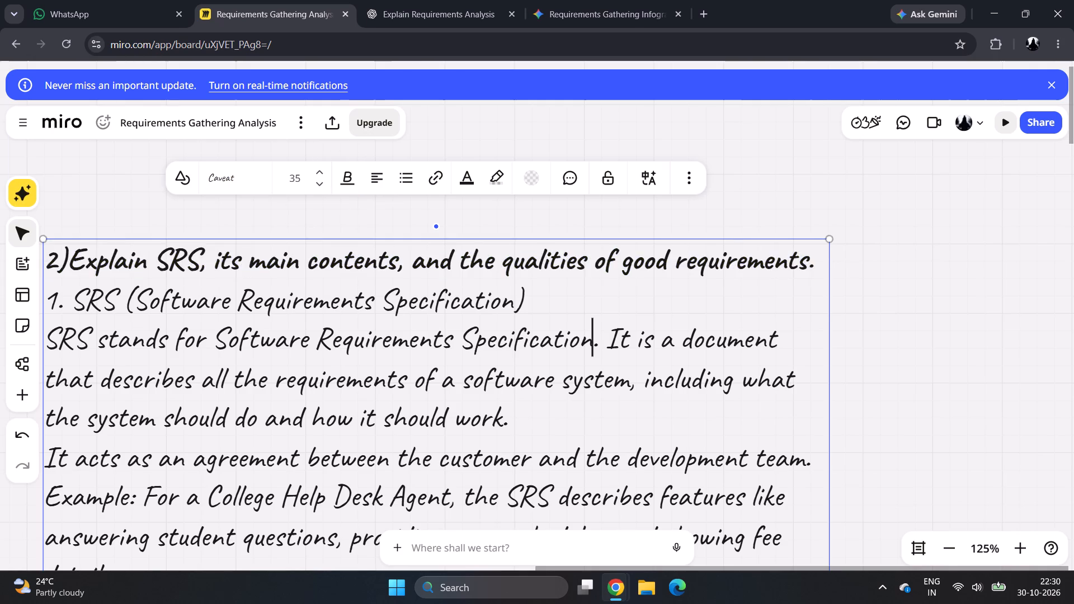
click(799, 360)
scroll(799, 360, down, 1)
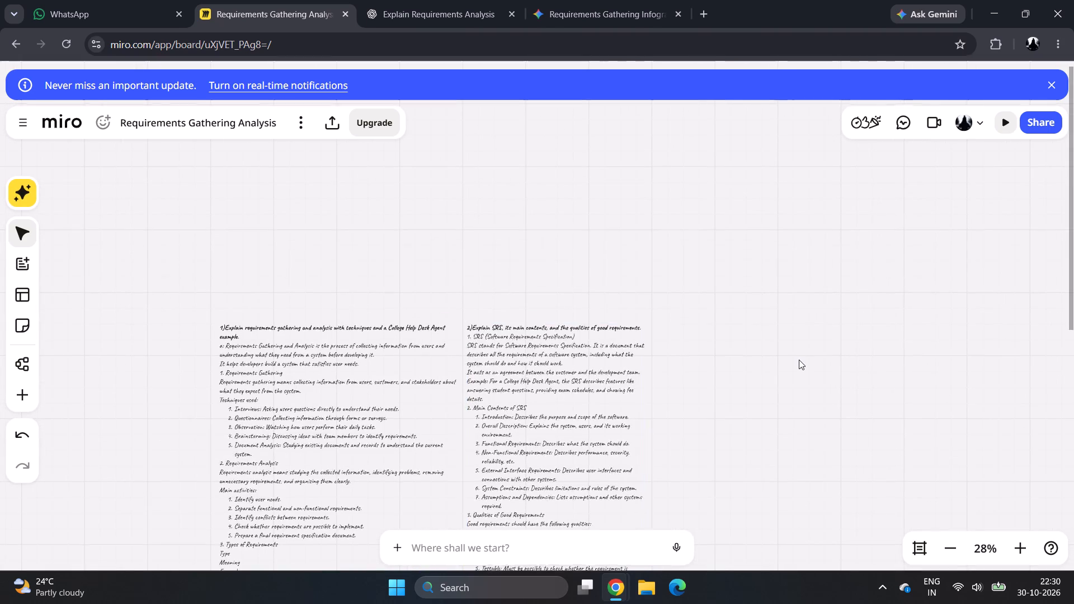
scroll(799, 360, down, 3)
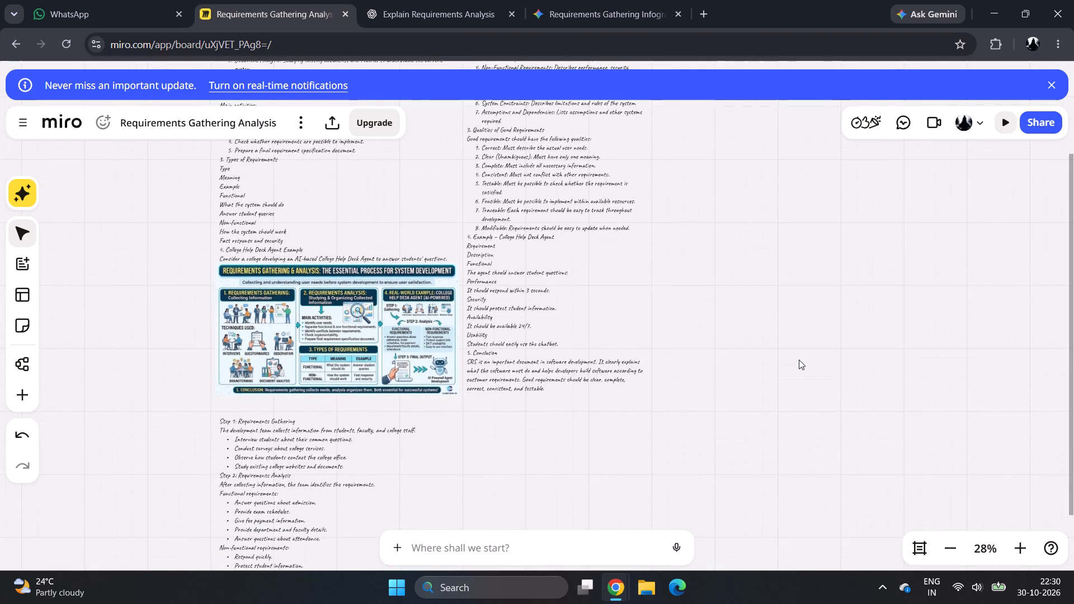
scroll(799, 360, up, 3)
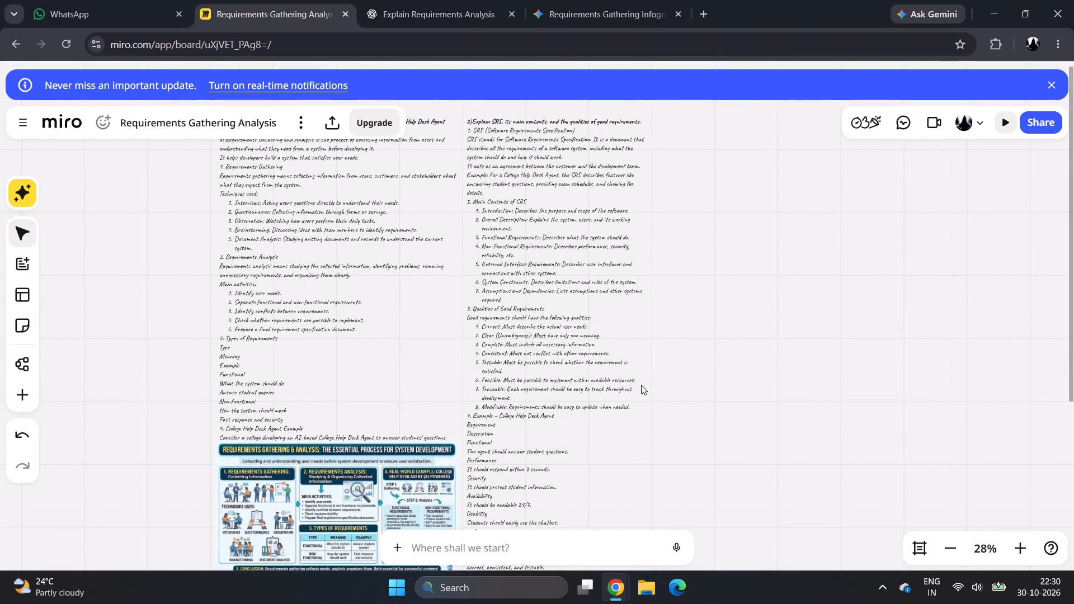
scroll(641, 385, up, 1)
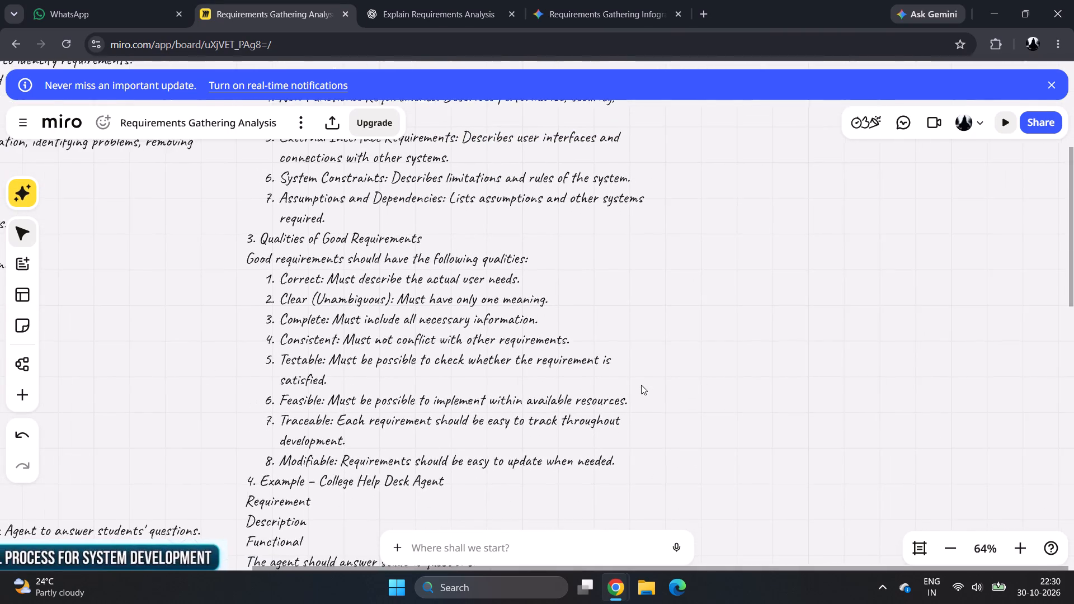
scroll(641, 385, up, 3)
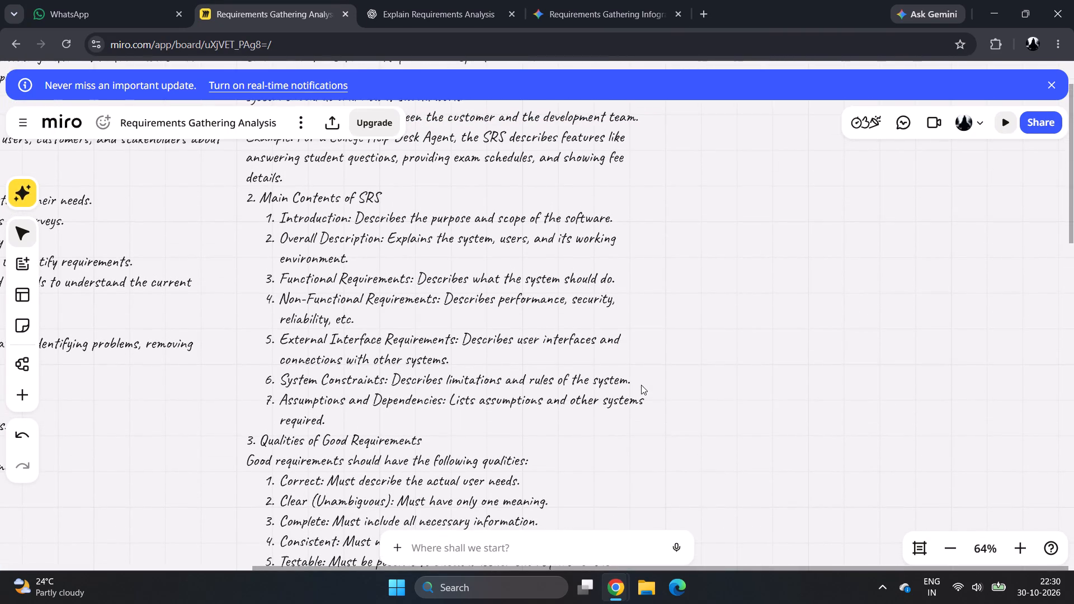
scroll(641, 385, down, 4)
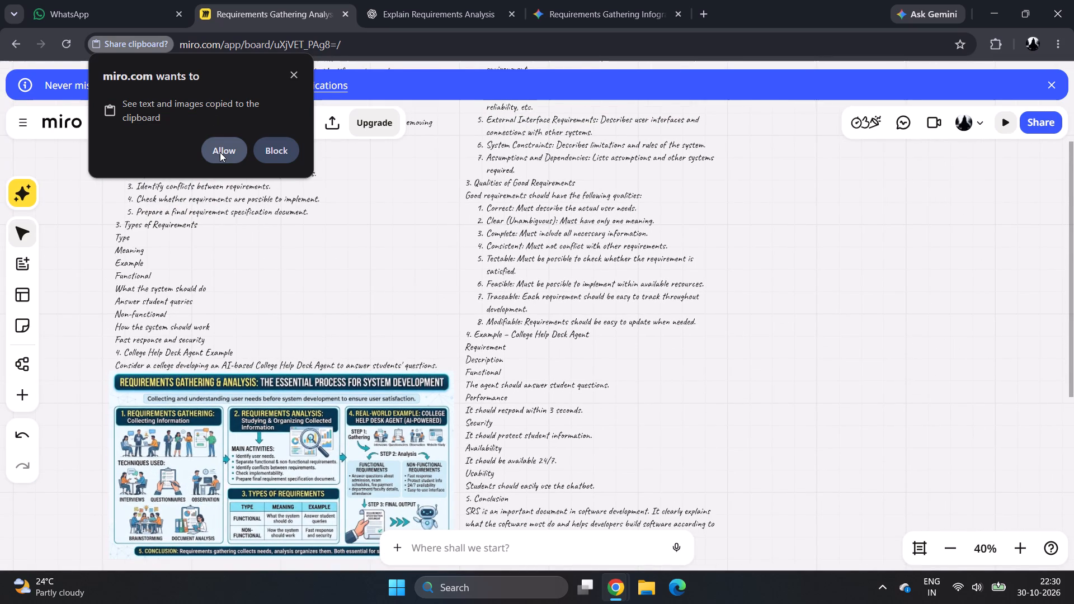
click(220, 152)
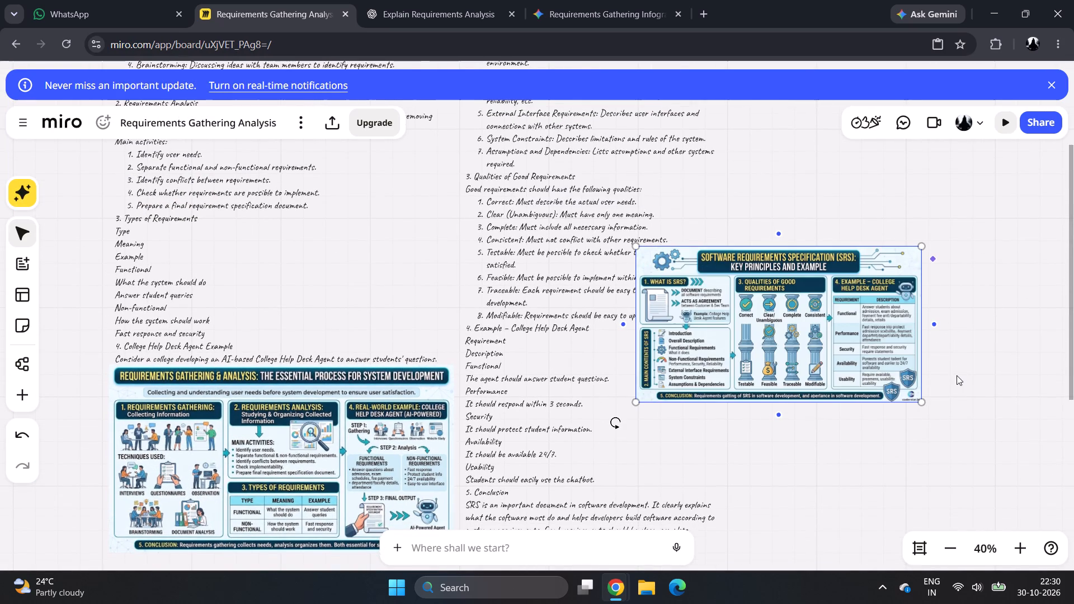
drag(781, 328, 918, 301)
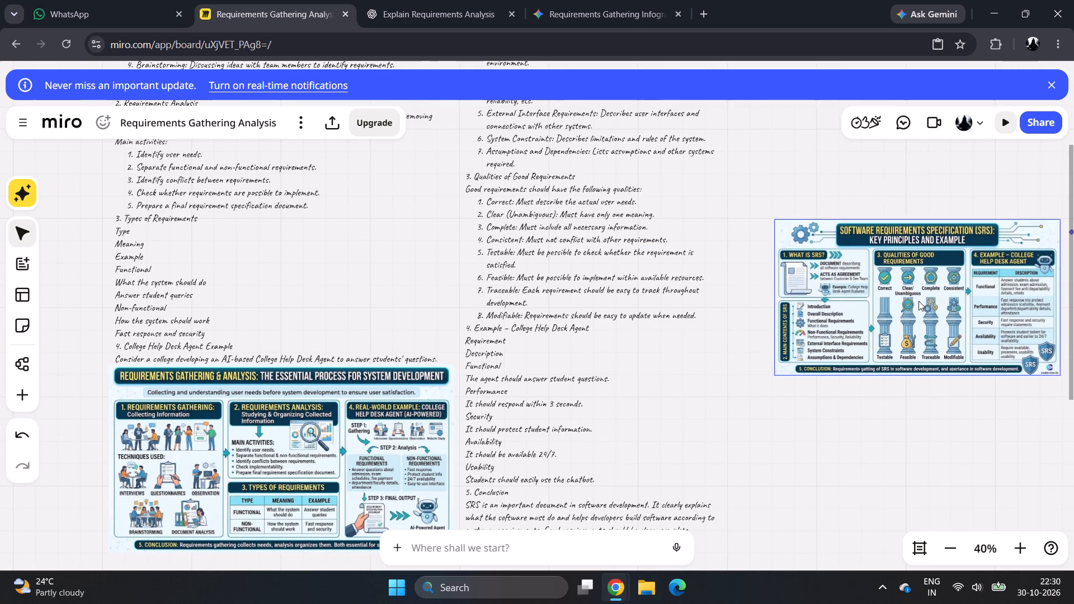
drag(918, 301, 918, 300)
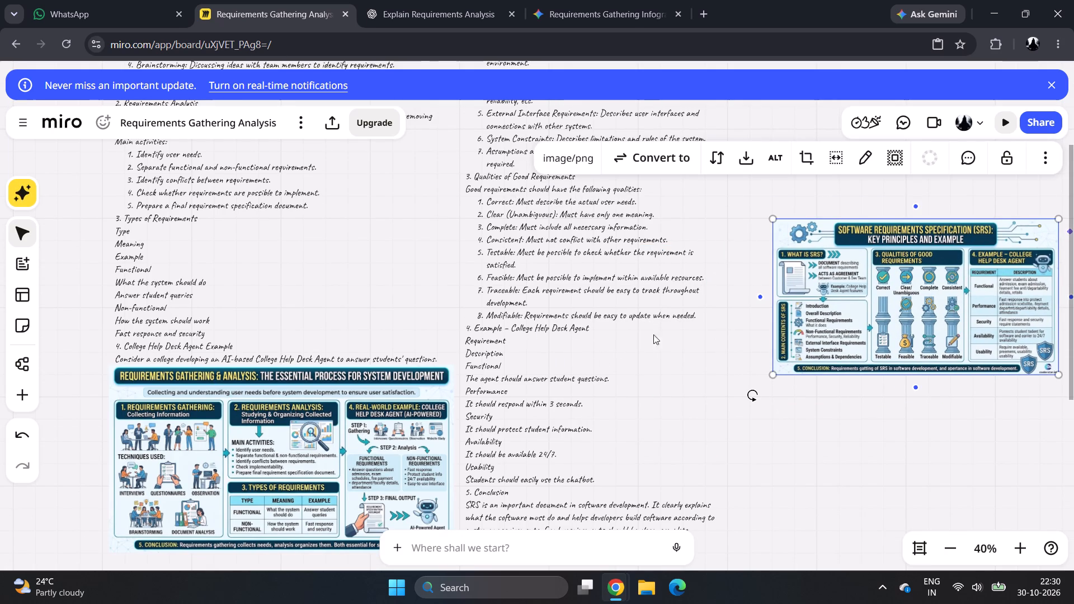
Insert about 15 blank lines in the question 2 answer between "8. Modifiable" and the "4. Example – College Help Desk Agent" heading.
scroll(297, 396, down, 1)
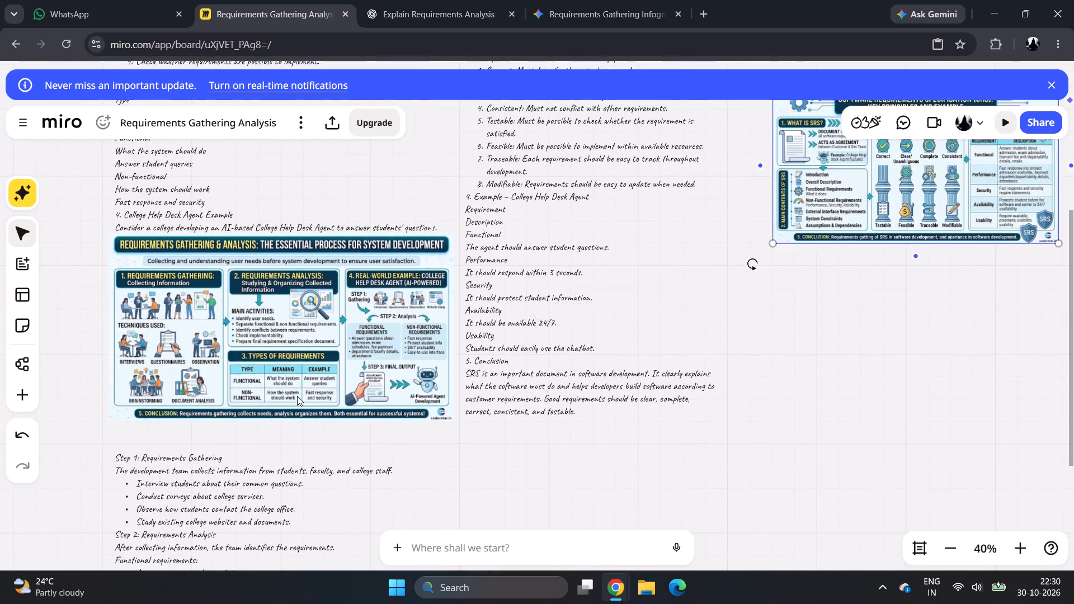
scroll(297, 396, down, 1)
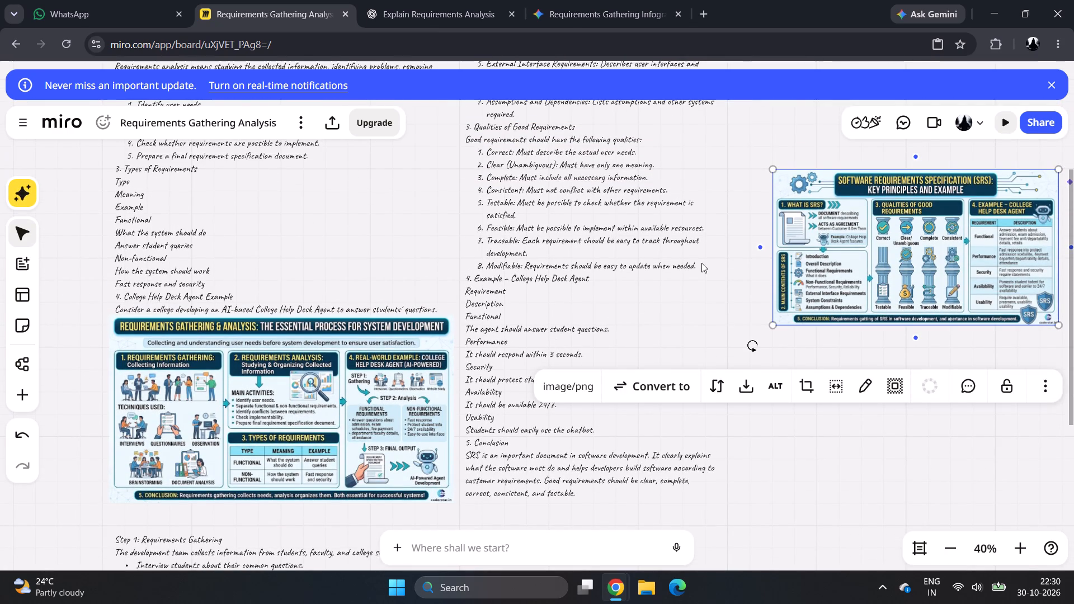
click(701, 263)
click(693, 267)
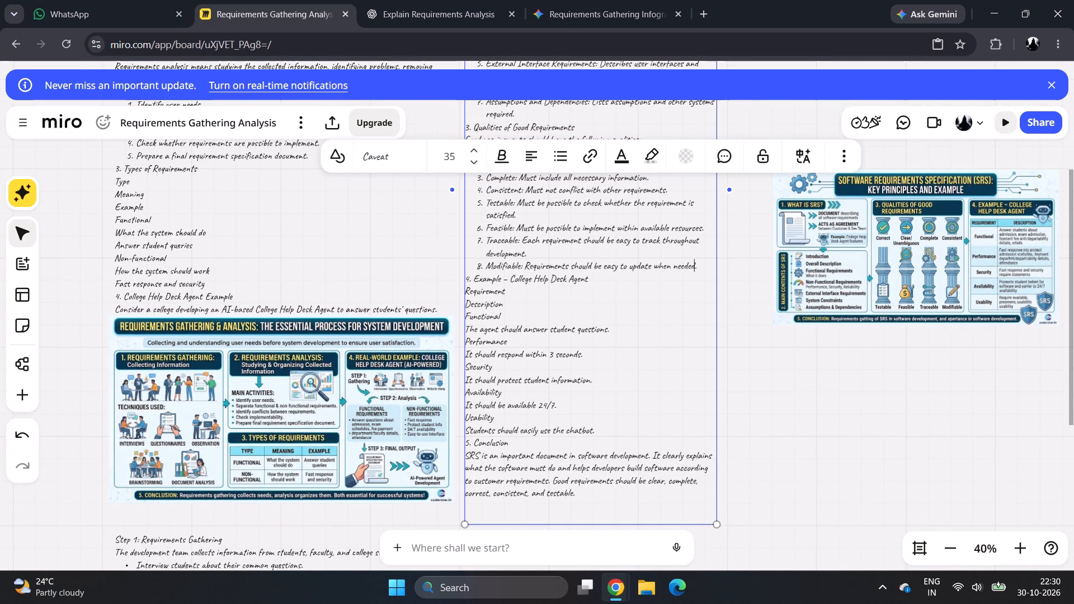
click(700, 268)
key(Return)
key(Return)
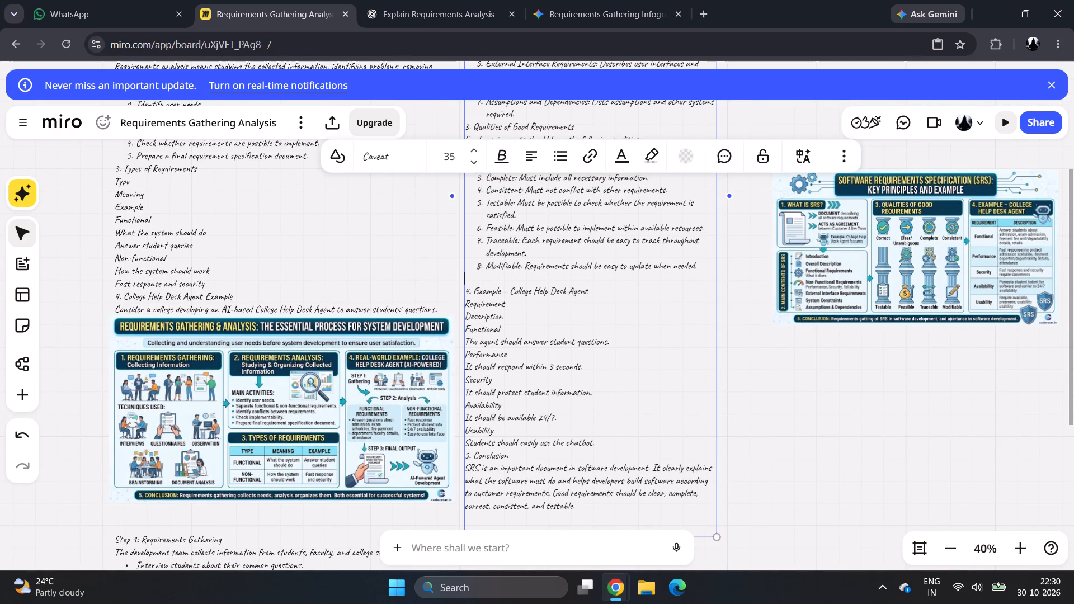
key(Return)
key(Return)
key(Return)
key(Return)
key(Return)
key(Return)
key(Return)
key(Return)
key(Return)
key(Return)
key(Return)
key(Return)
key(Return)
key(Return)
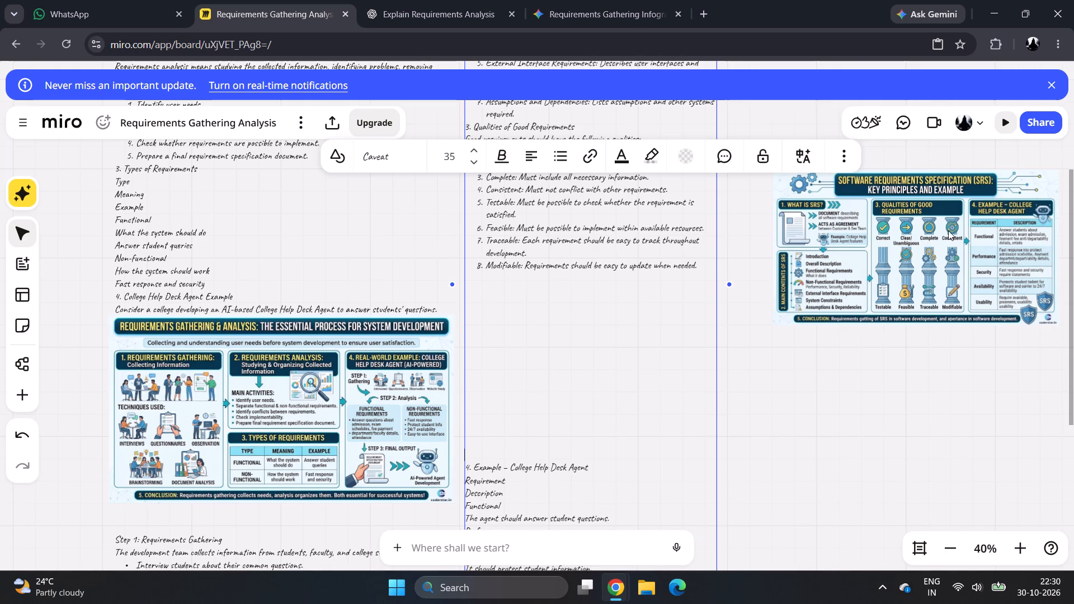
Move the SRS infographic into the blank gap directly below "8. Modifiable", aligned with the left edge of the question 2 text.
click(934, 260)
drag(934, 260, 824, 282)
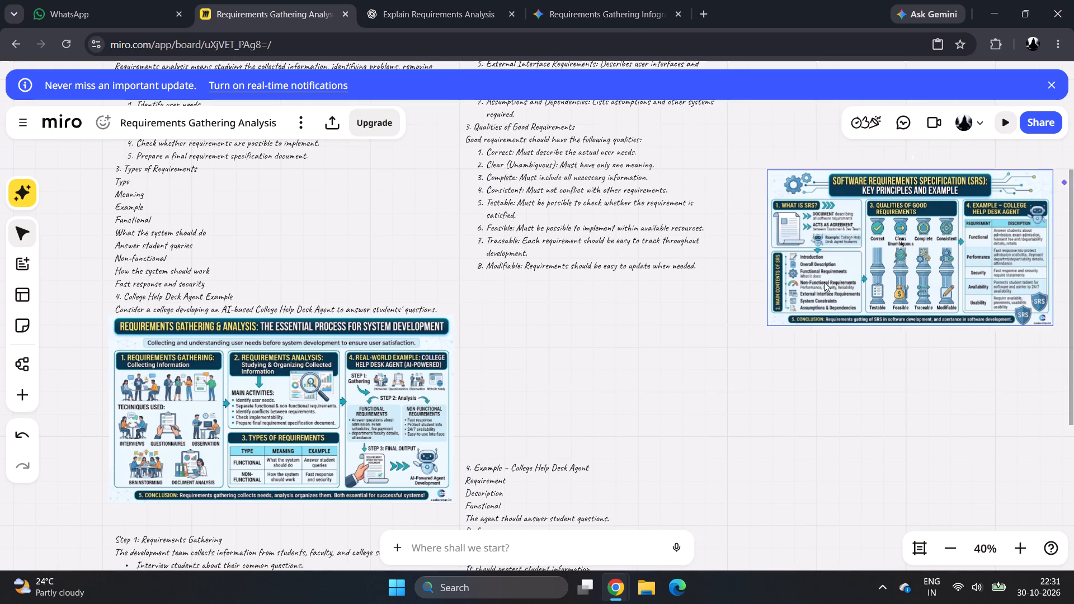
drag(824, 282, 629, 365)
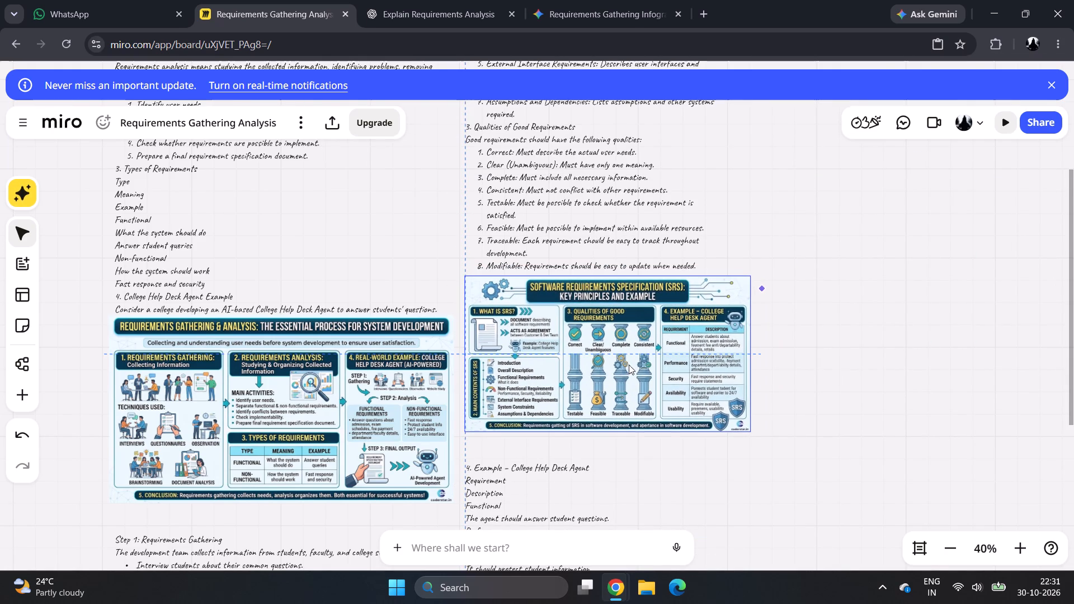
drag(629, 365, 626, 366)
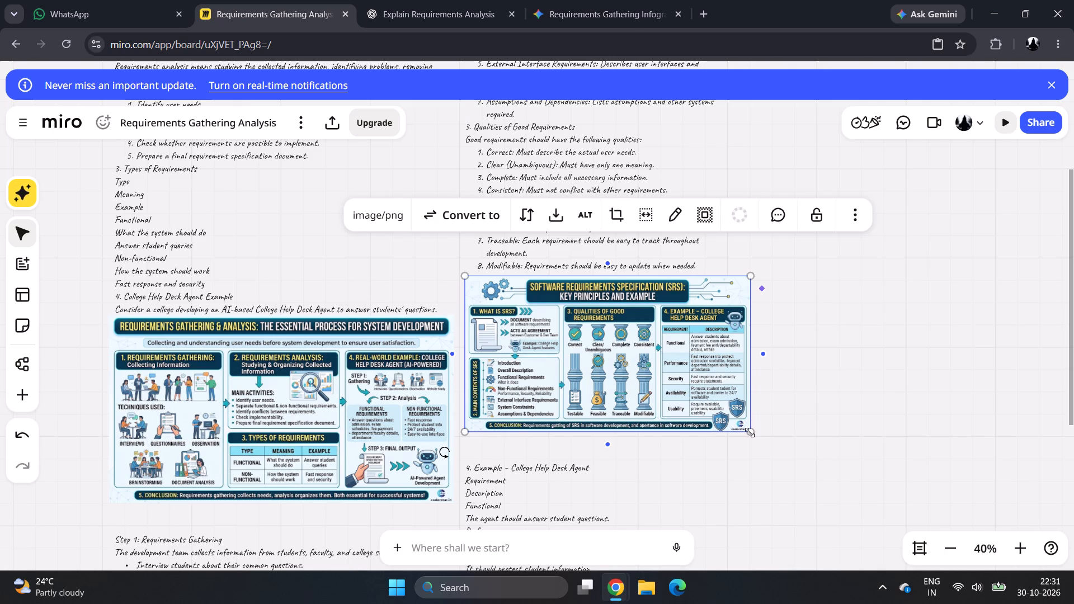
Shrink the SRS infographic proportionally so its width matches the question 2 text block.
drag(750, 432, 717, 418)
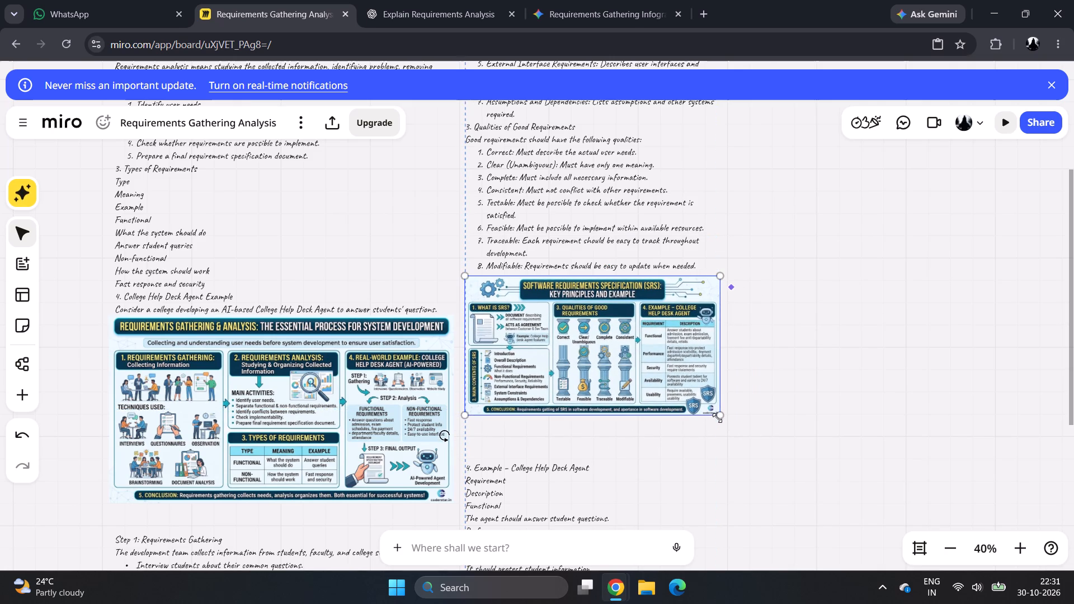
drag(717, 418, 715, 417)
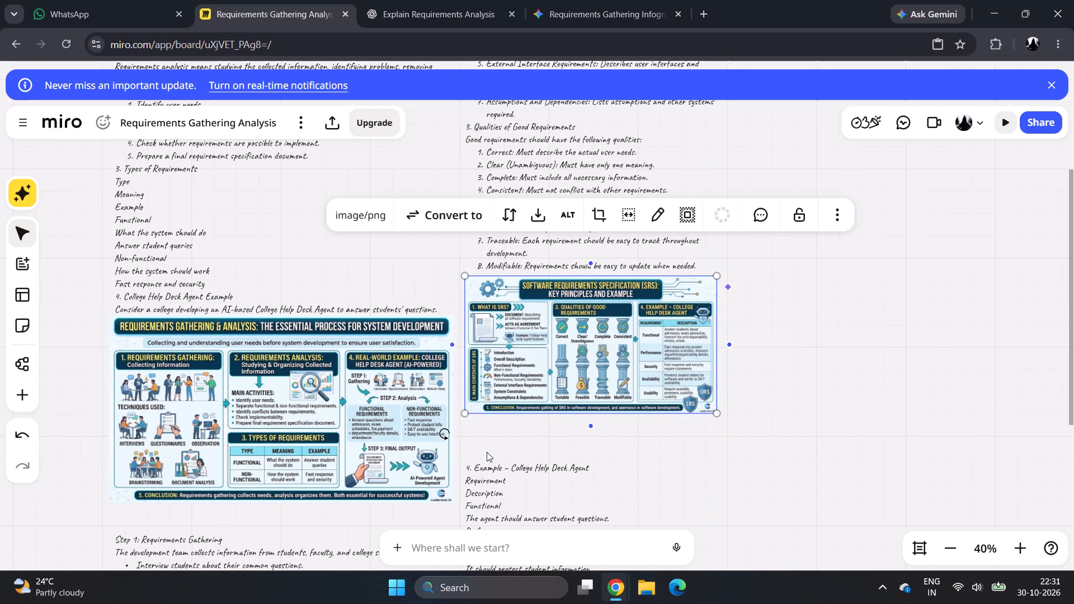
Delete the surplus blank lines below the SRS infographic so the "4. Example – College Help Desk Agent" heading sits just beneath it, and deselect the text.
click(487, 452)
click(477, 444)
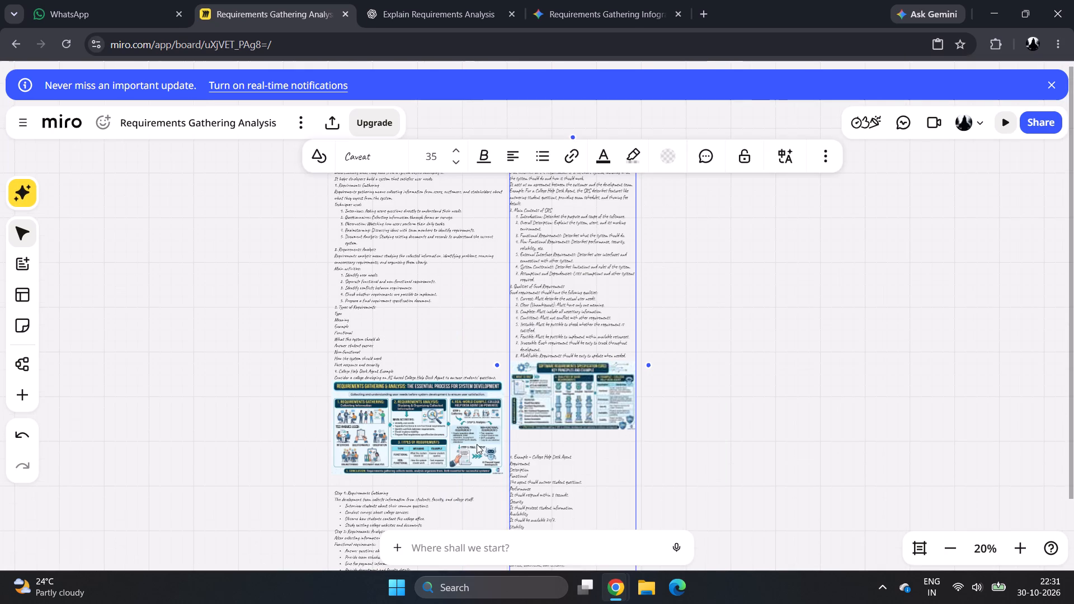
click(856, 396)
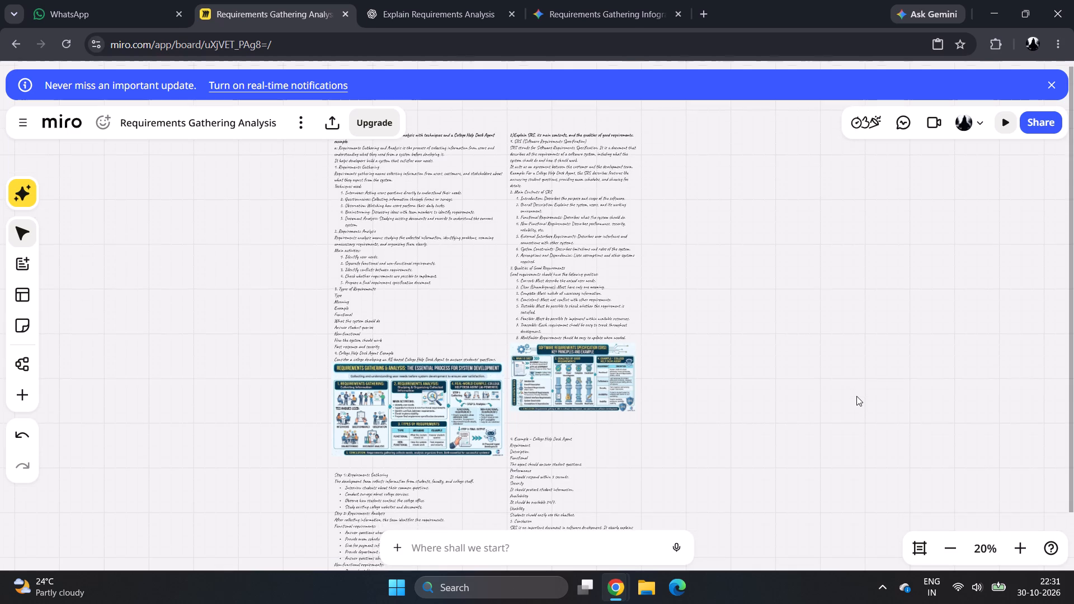
scroll(856, 396, right, 3)
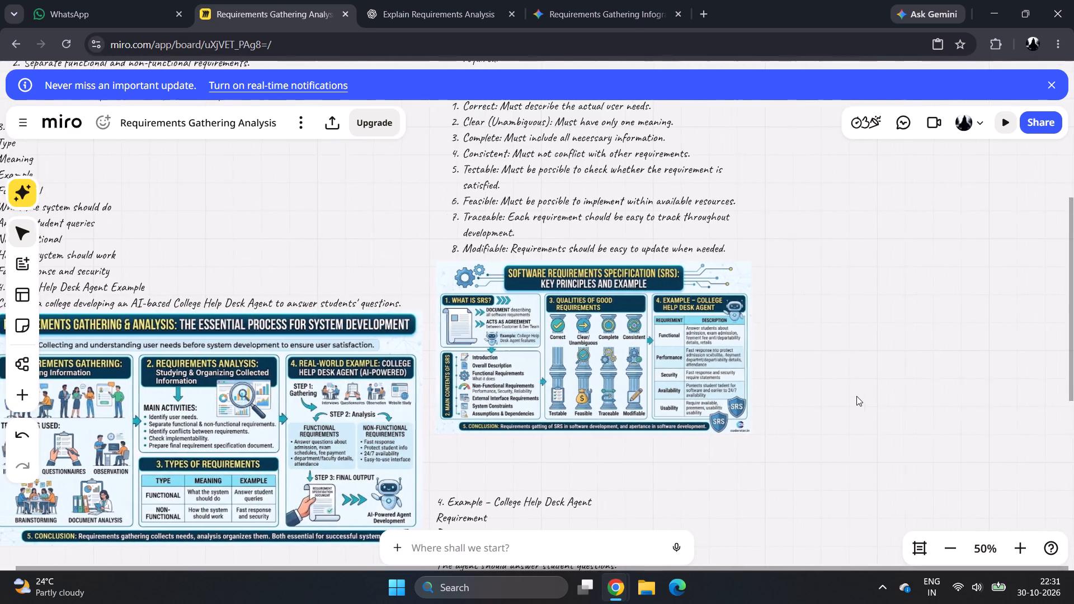
click(471, 471)
click(445, 482)
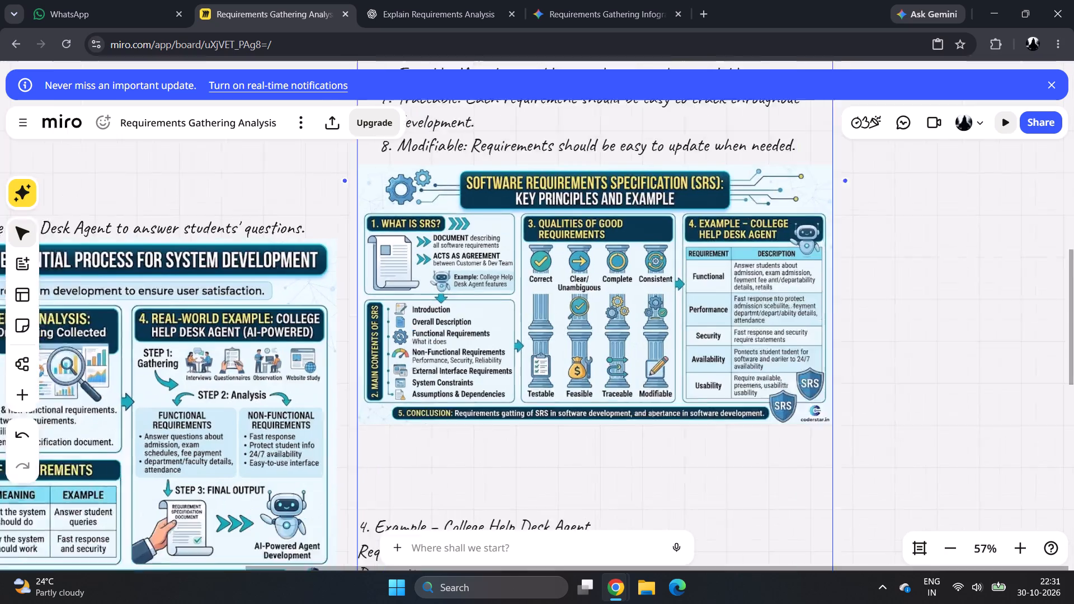
click(352, 518)
key(BackSpace)
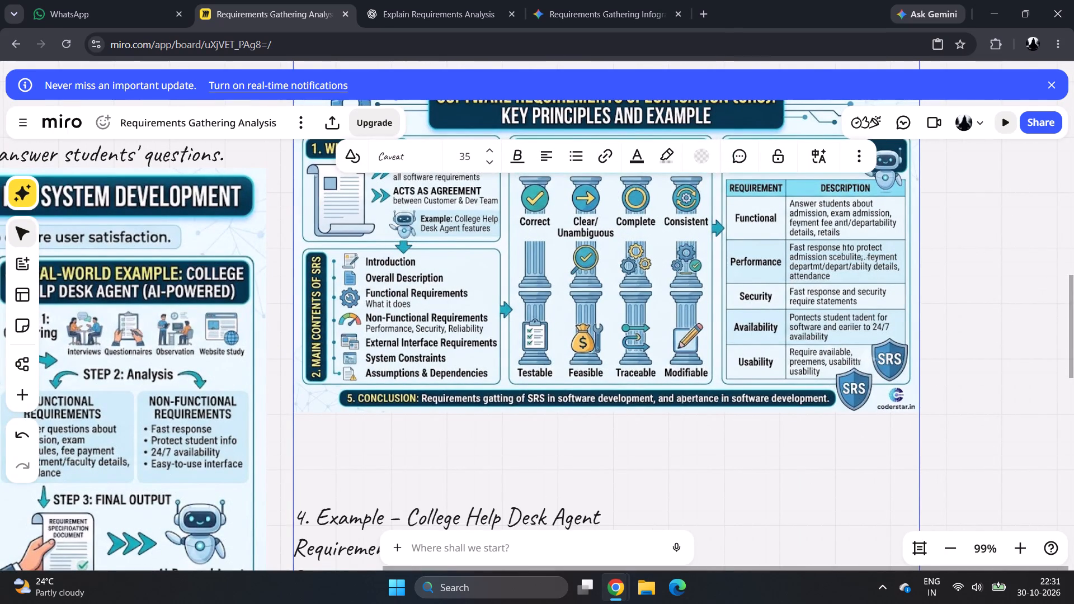
key(BackSpace)
key(BackSpace)
key(BackSpace)
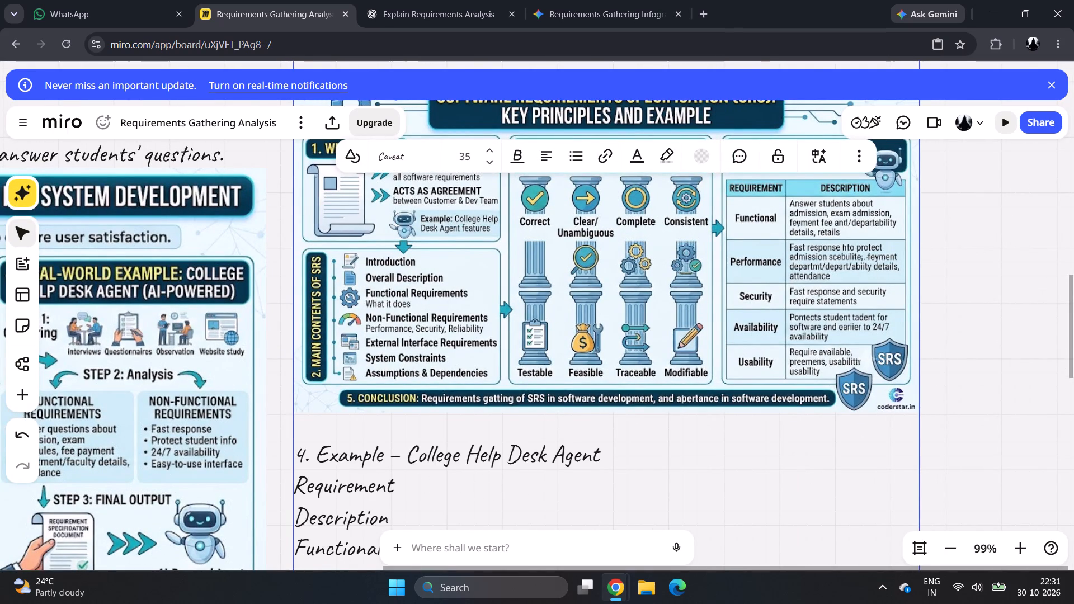
key(Return)
click(917, 367)
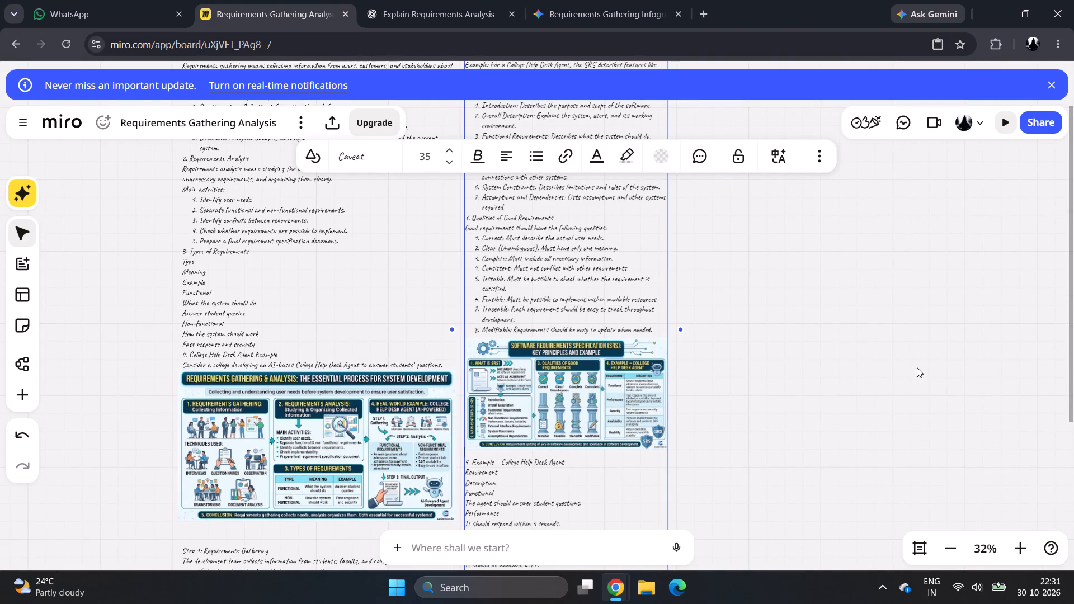
scroll(917, 367, up, 2)
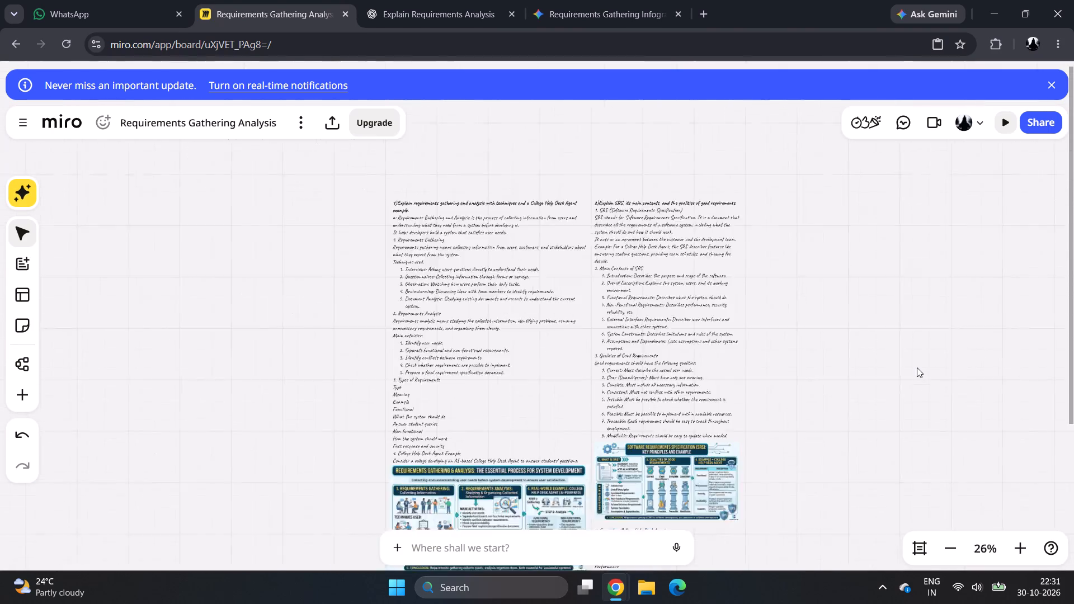
Lock the SRS infographic and the question 2 answer text block in place on the board, and clear the selection.
click(722, 450)
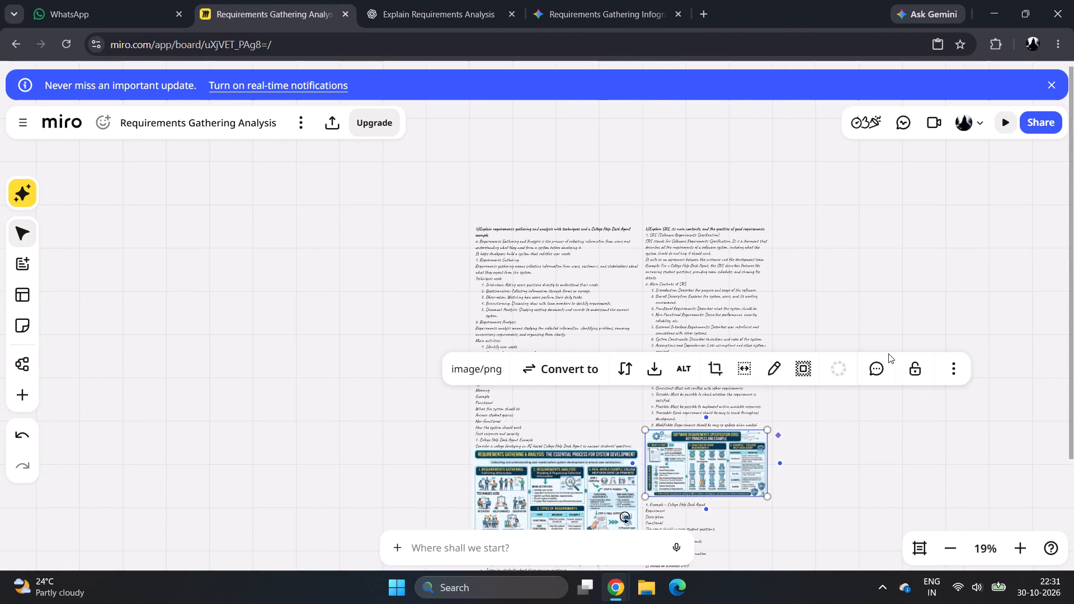
click(909, 369)
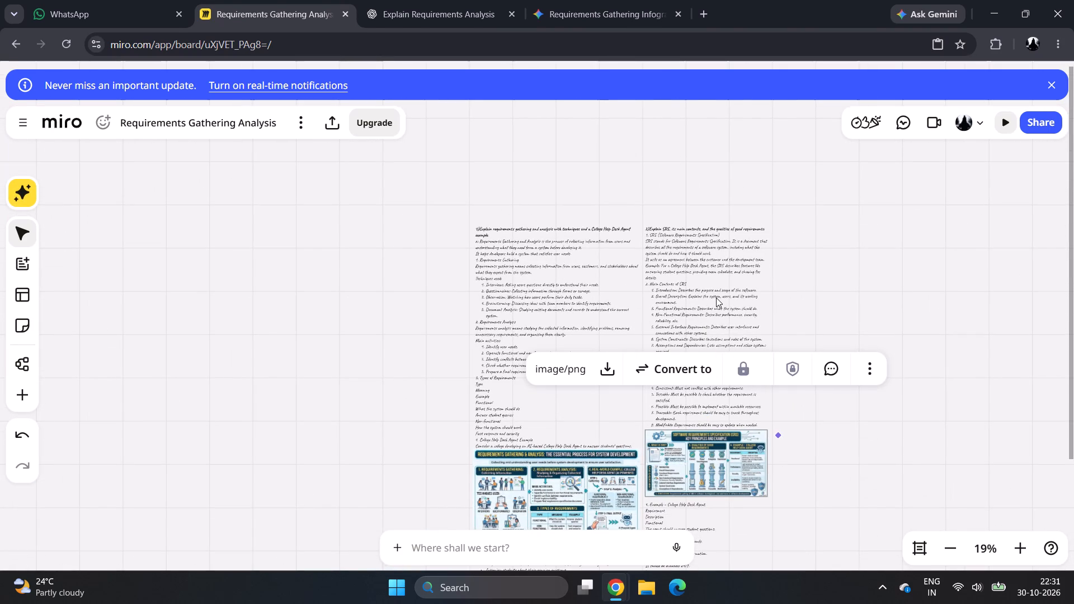
click(716, 298)
click(880, 167)
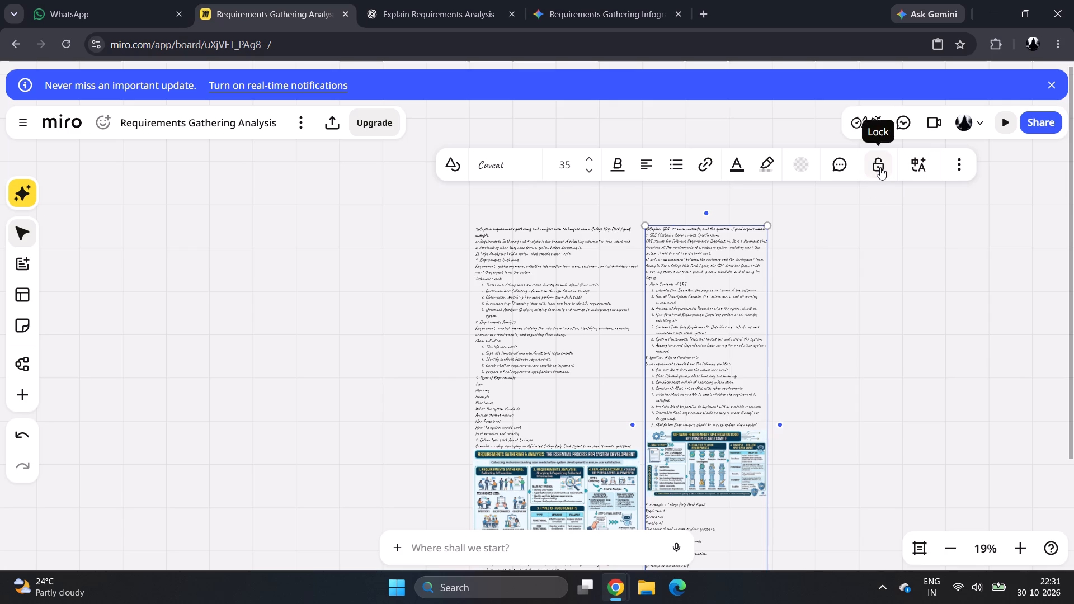
click(840, 267)
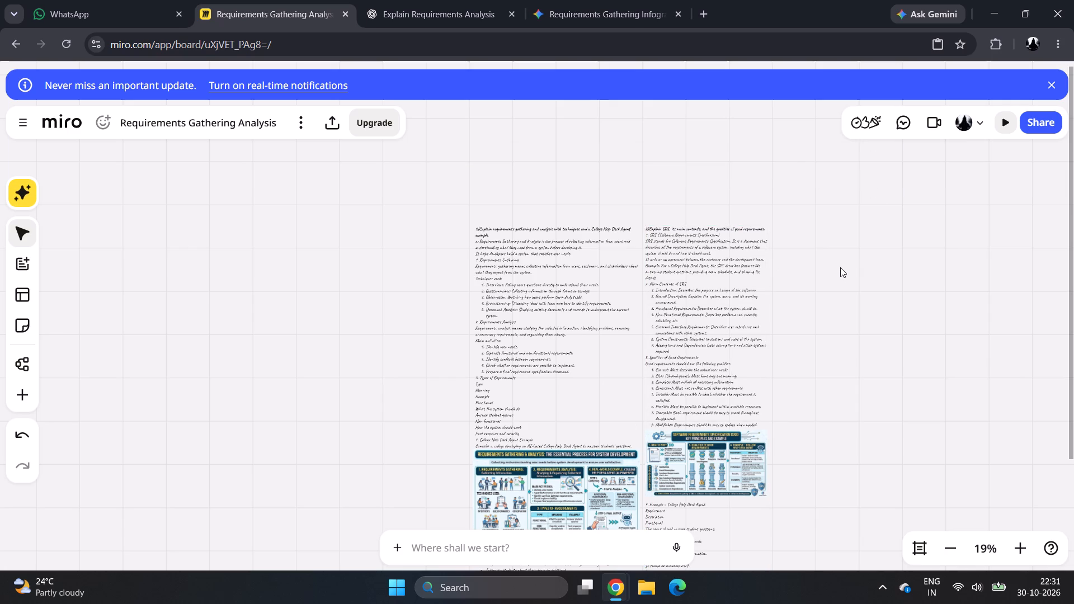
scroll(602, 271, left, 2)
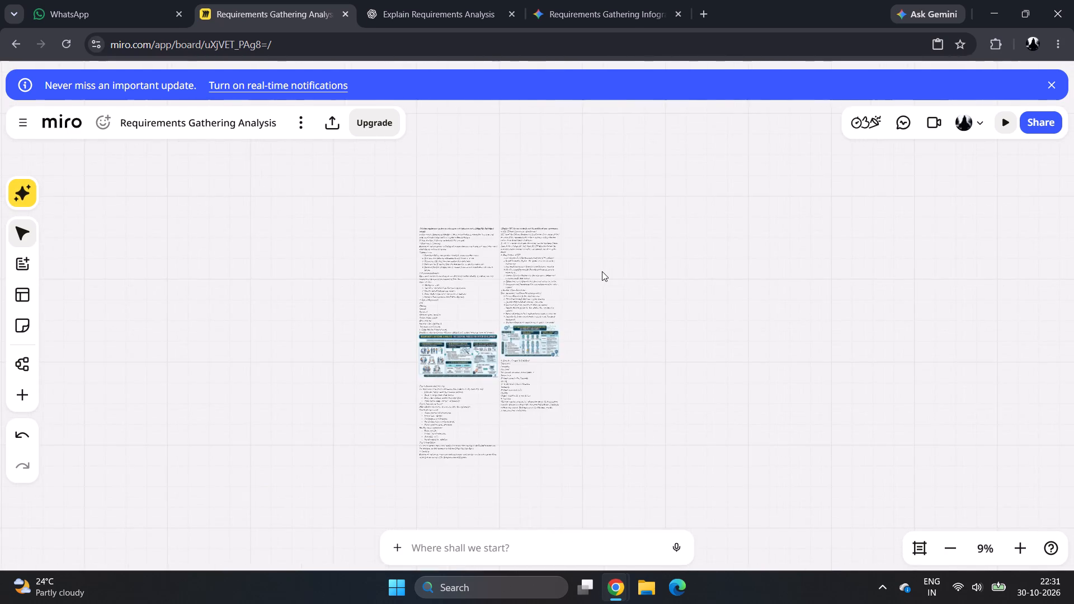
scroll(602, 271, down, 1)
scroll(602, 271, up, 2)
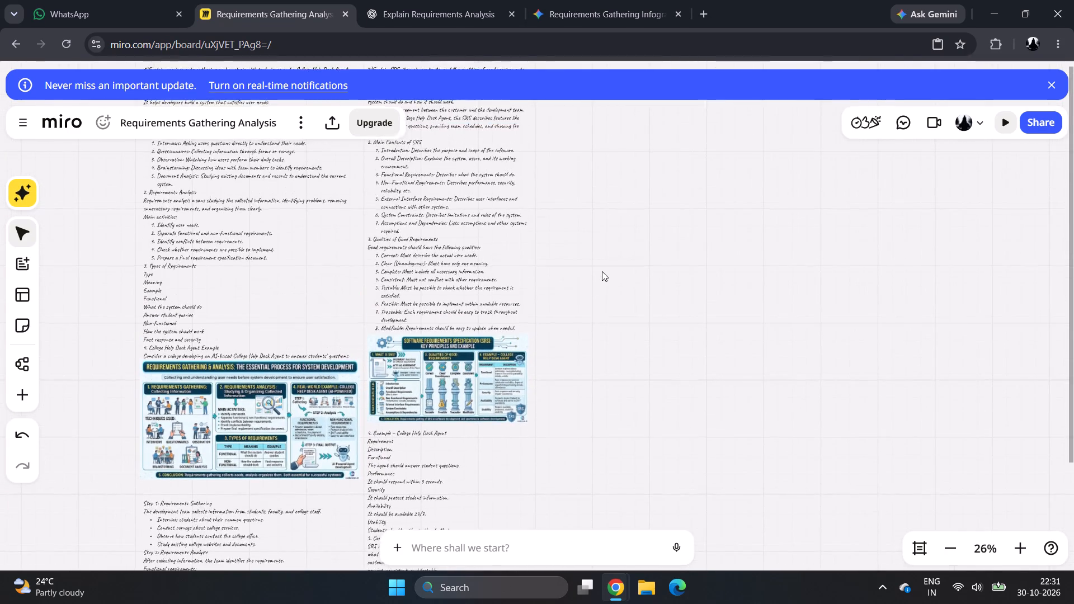
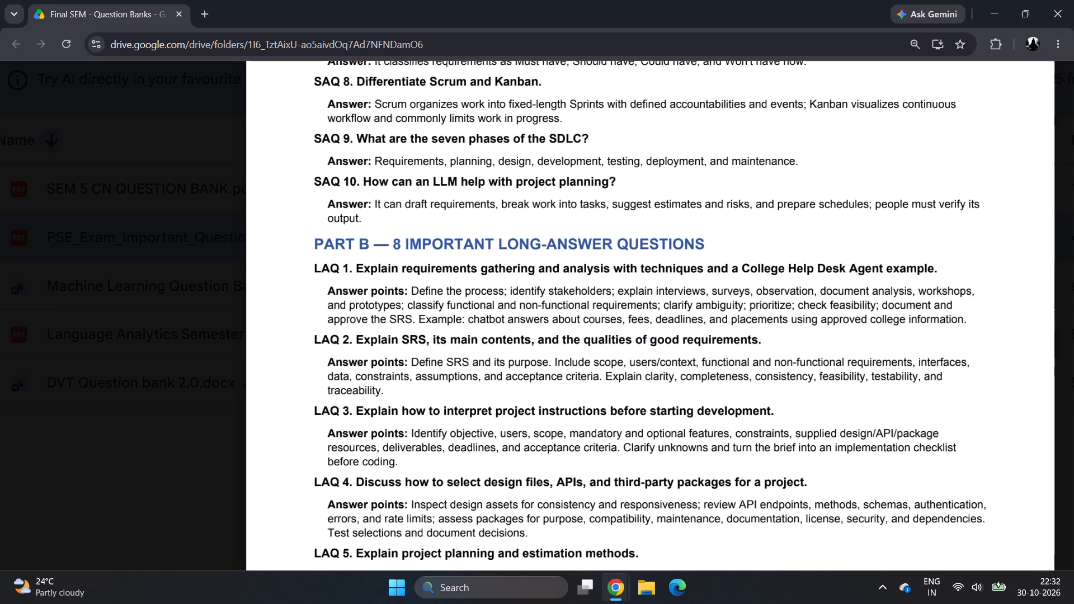
drag(780, 410, 385, 410)
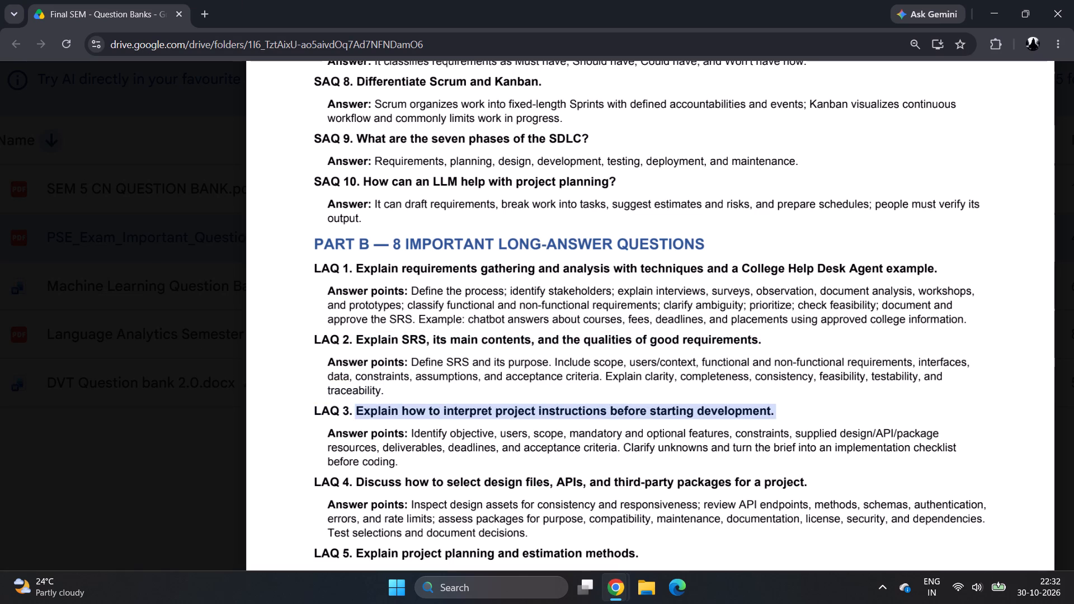
drag(385, 410, 369, 411)
key(ctrl+c)
key(ctrl+c)
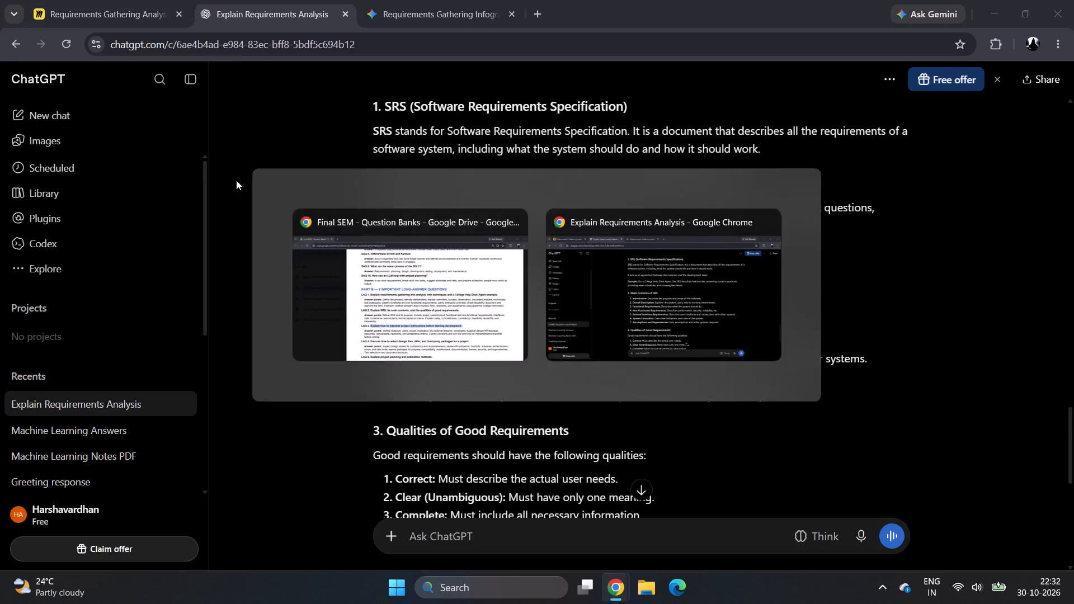
Switch to the Miro board and look over the question 1 and question 2 answers with their infographics.
click(142, 0)
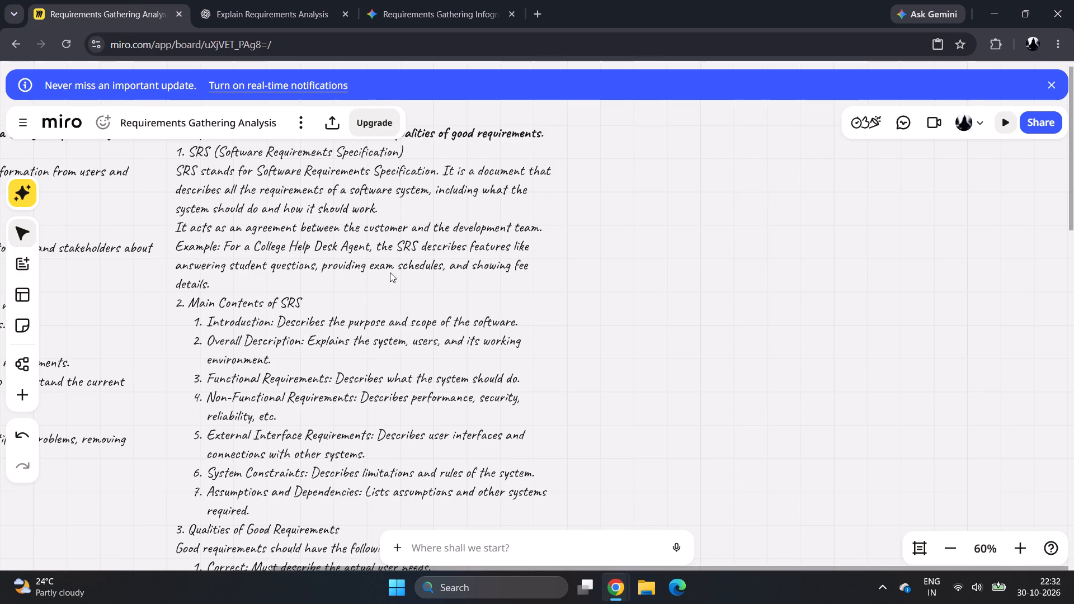
scroll(450, 348, down, 5)
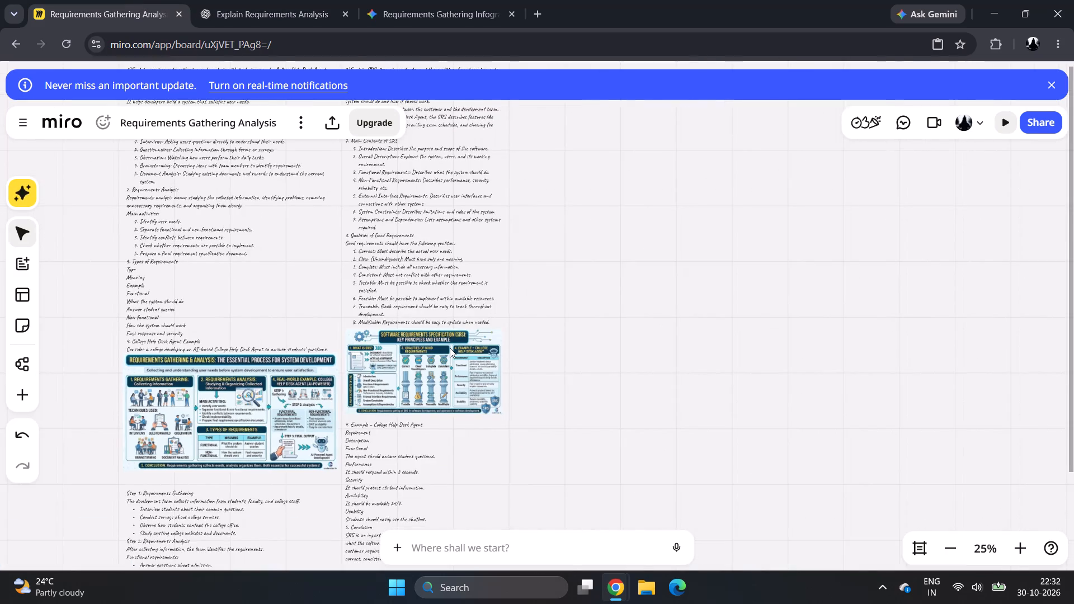
scroll(450, 348, right, 1)
scroll(450, 348, up, 1)
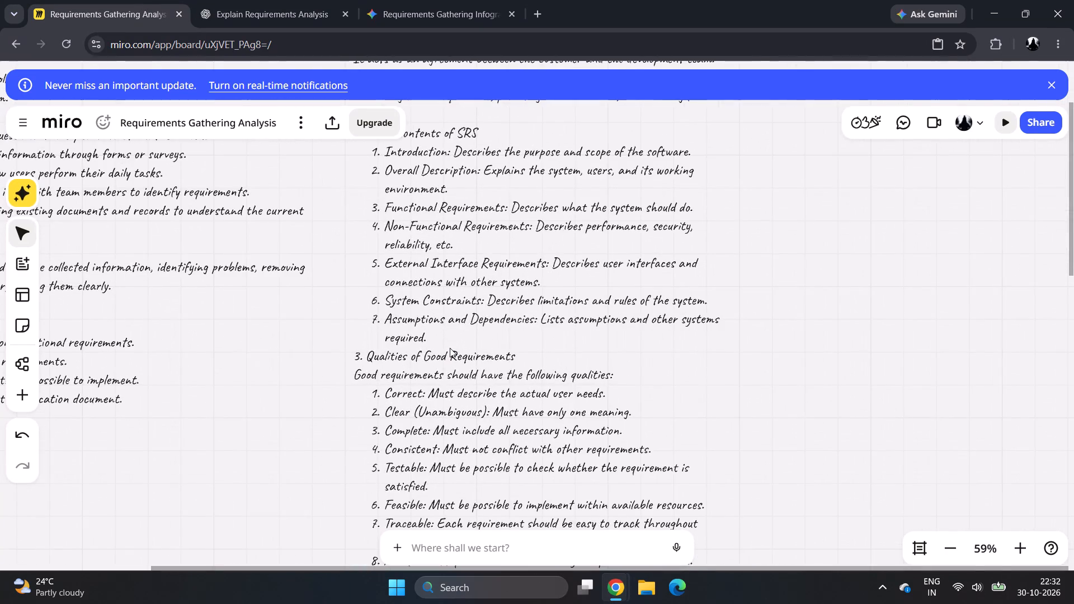
scroll(450, 348, down, 5)
scroll(450, 348, up, 3)
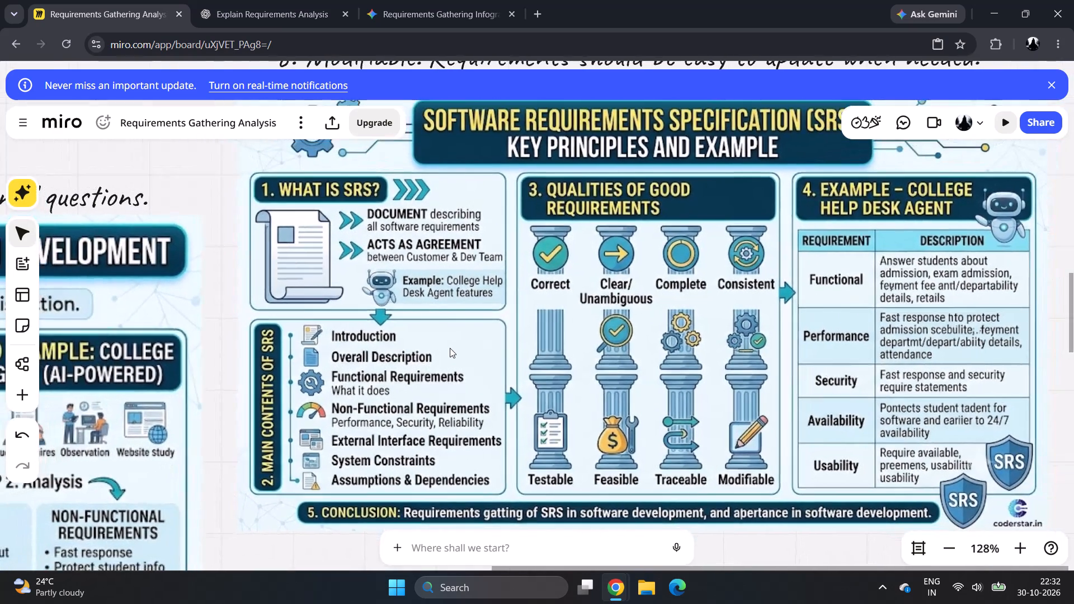
scroll(450, 348, left, 1)
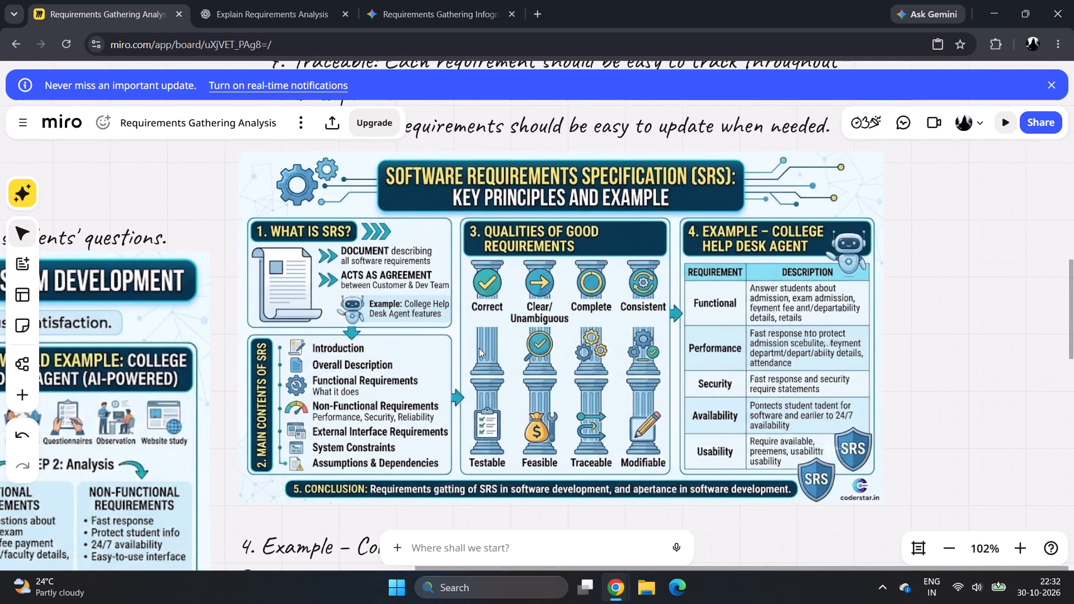
scroll(479, 348, down, 1)
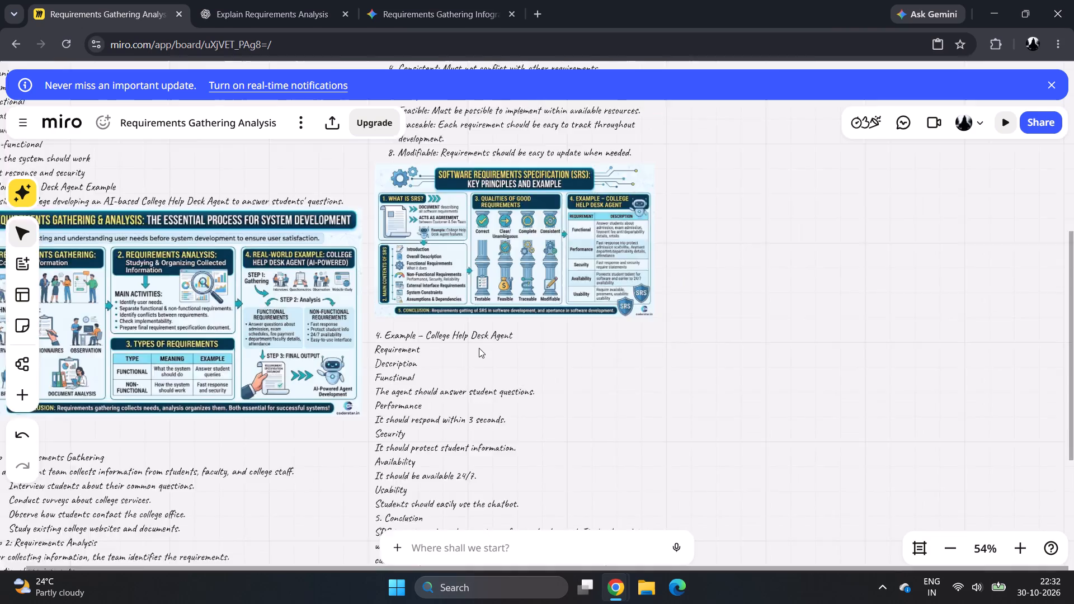
scroll(479, 348, up, 4)
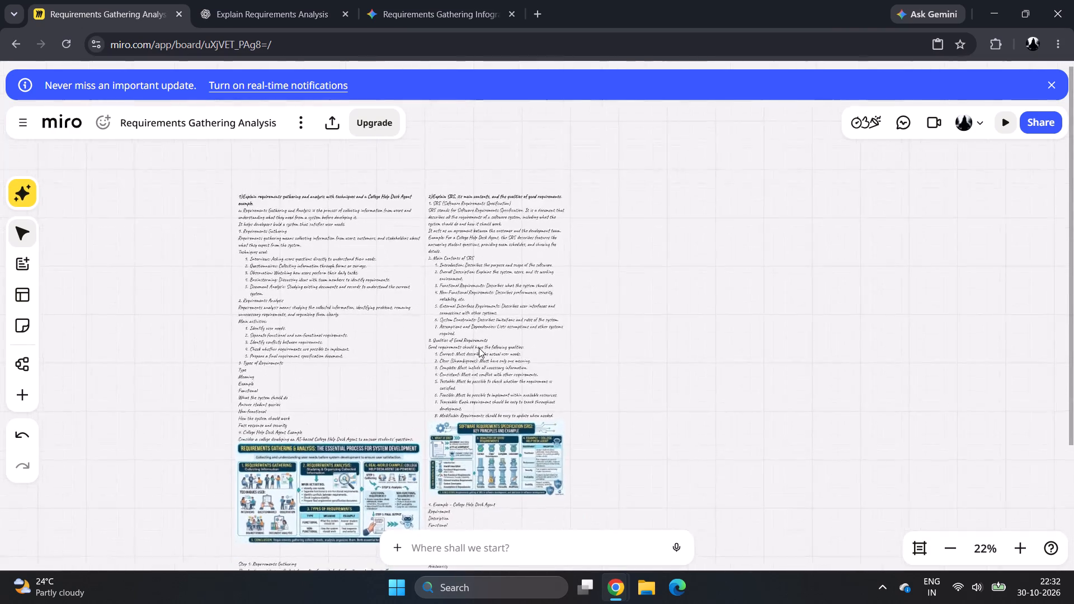
scroll(479, 348, down, 1)
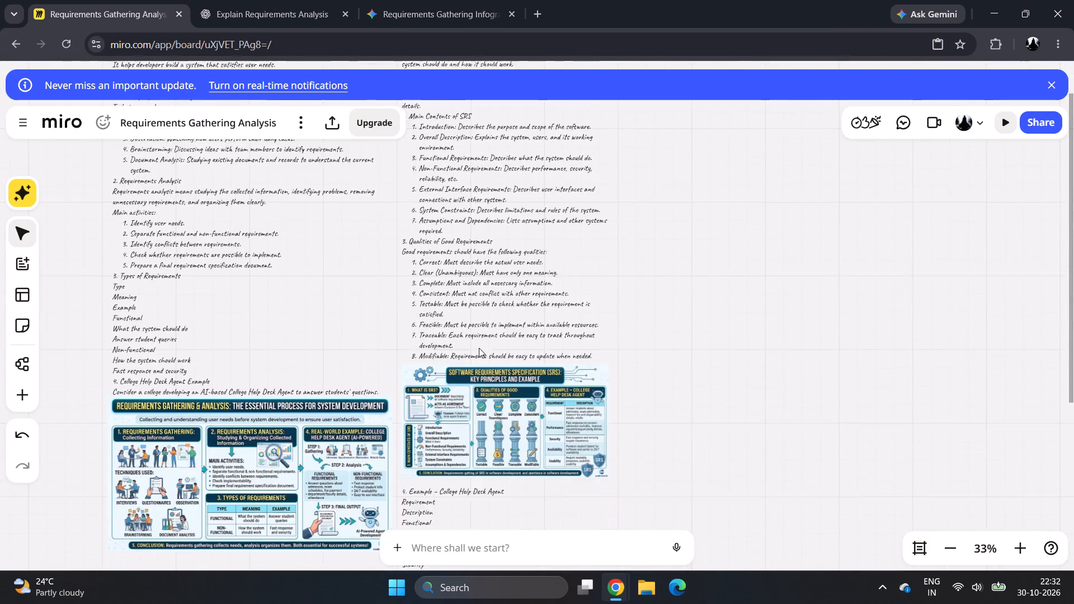
scroll(479, 348, down, 1)
scroll(479, 348, up, 3)
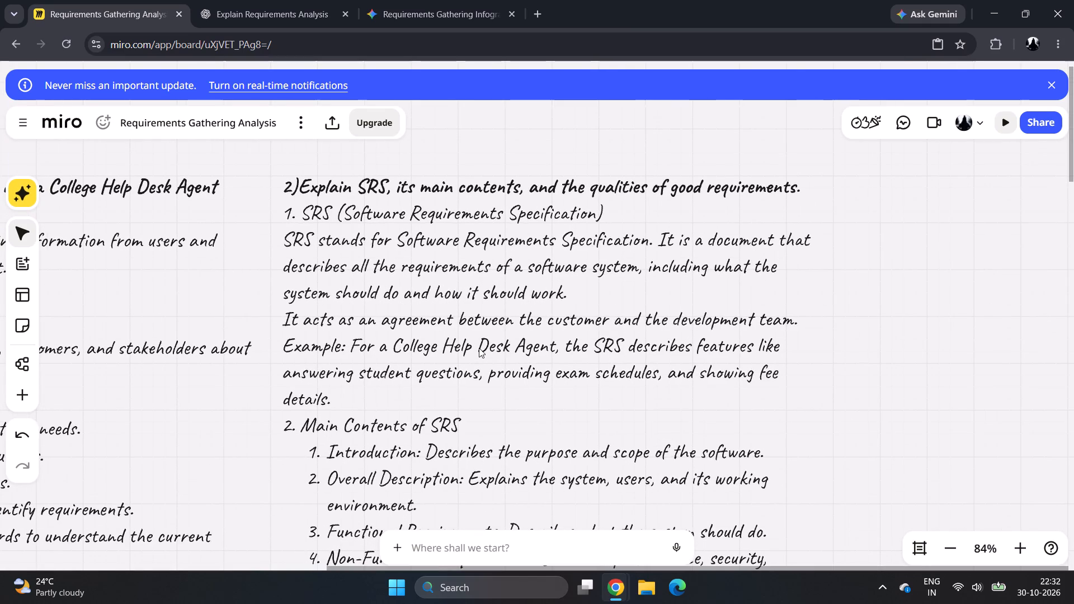
scroll(479, 348, down, 1)
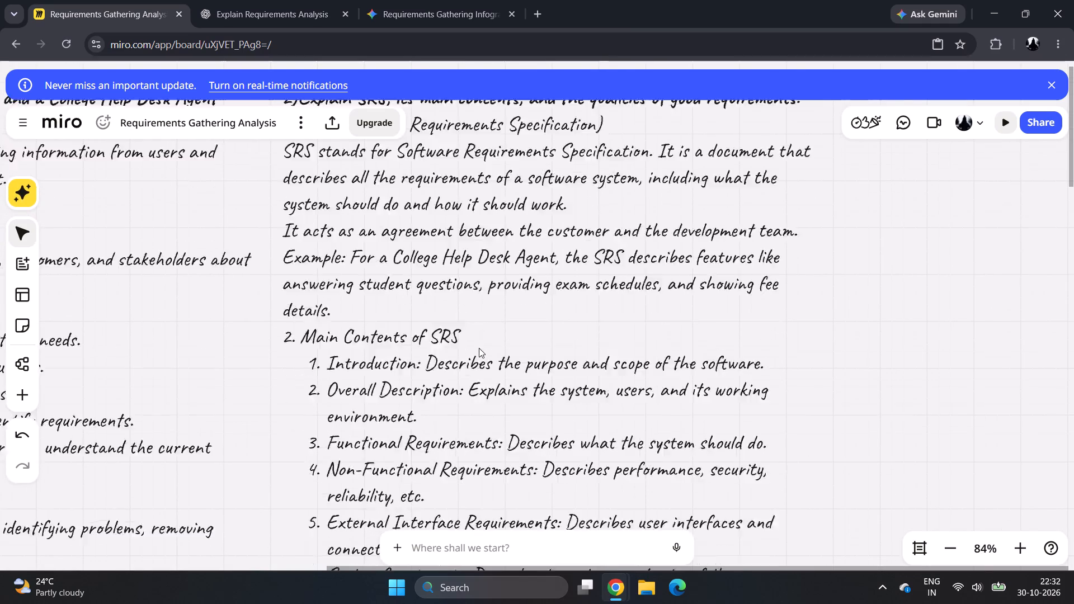
scroll(479, 348, down, 7)
scroll(479, 348, up, 1)
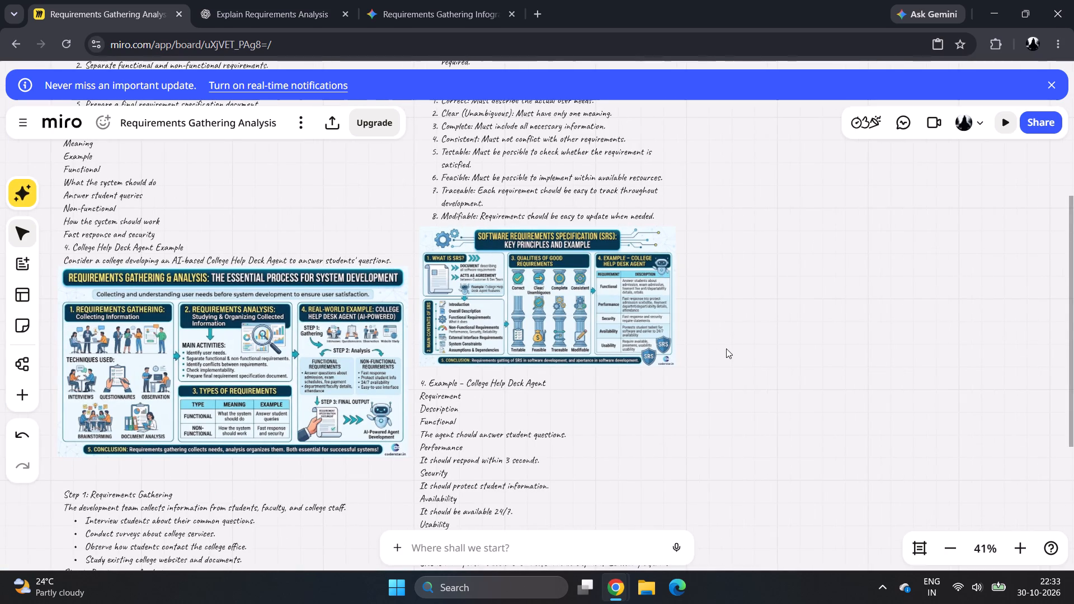
Add an empty text box in the free space beside question 2, level with its heading.
click(802, 328)
scroll(802, 328, up, 5)
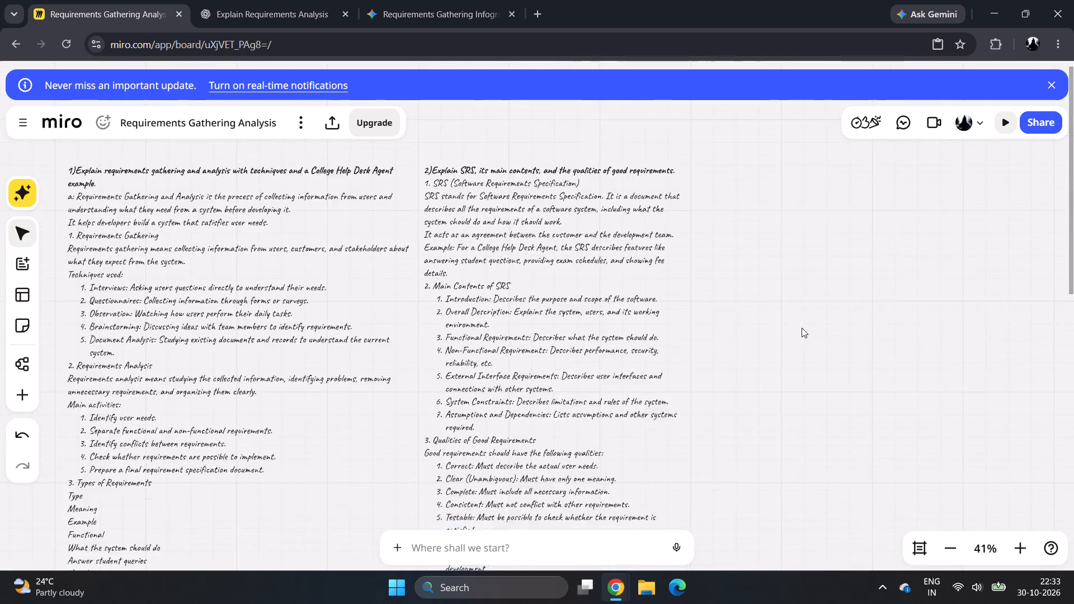
scroll(802, 328, up, 1)
click(734, 268)
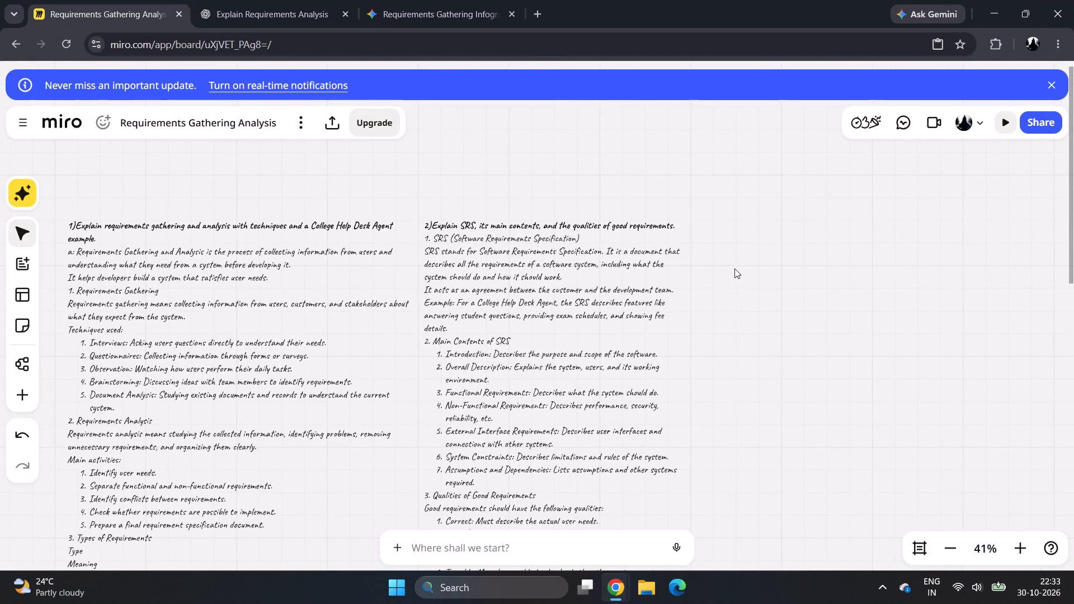
click(26, 404)
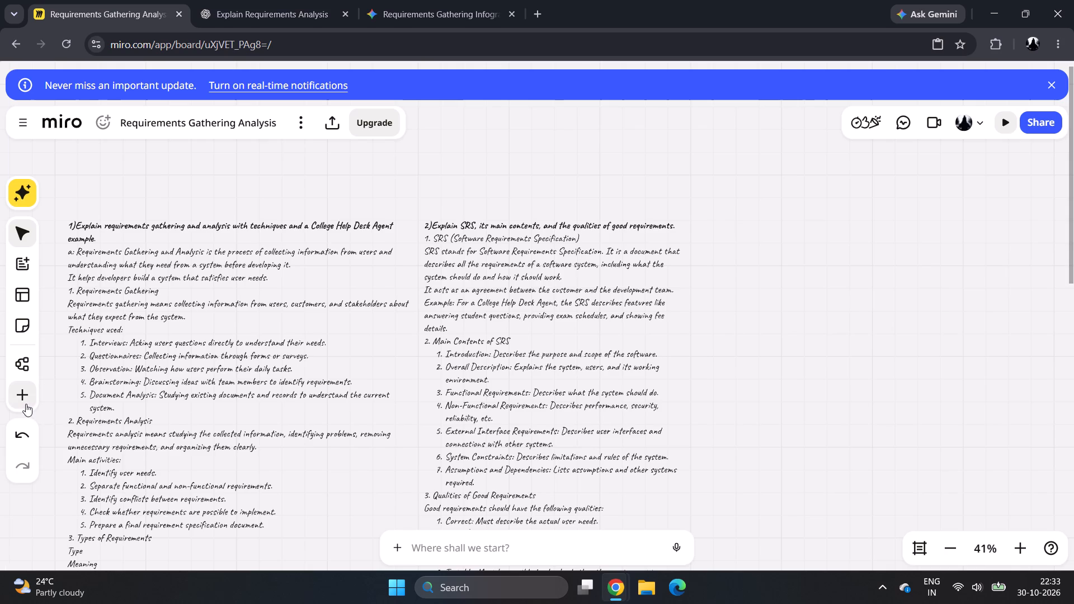
click(112, 294)
click(710, 225)
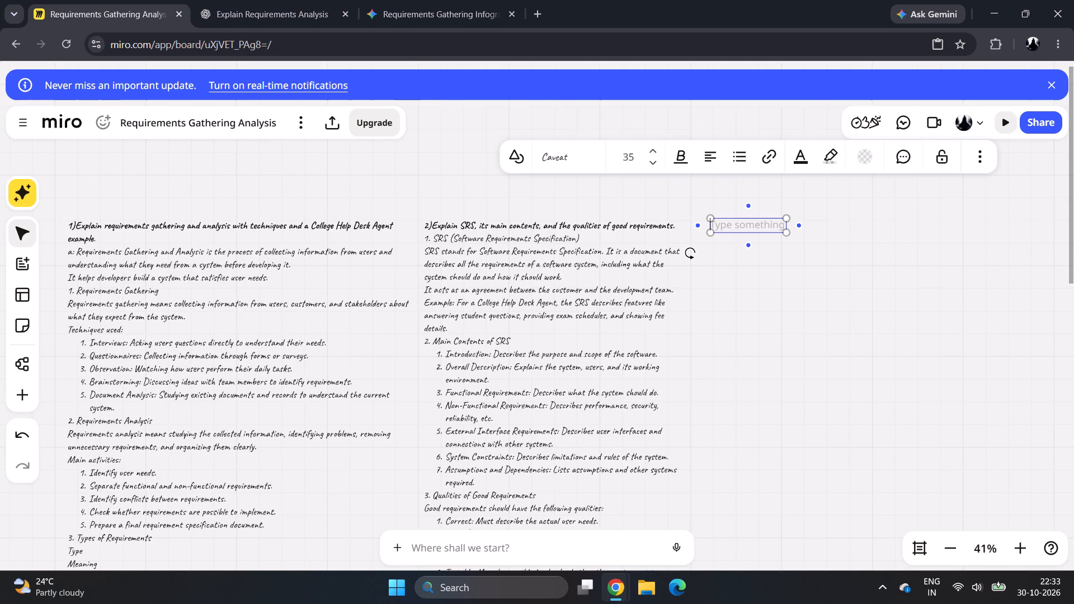
click(732, 226)
Copy the LAQ 3 question from the PDF again and paste it into the new text box on the Miro board.
click(296, 0)
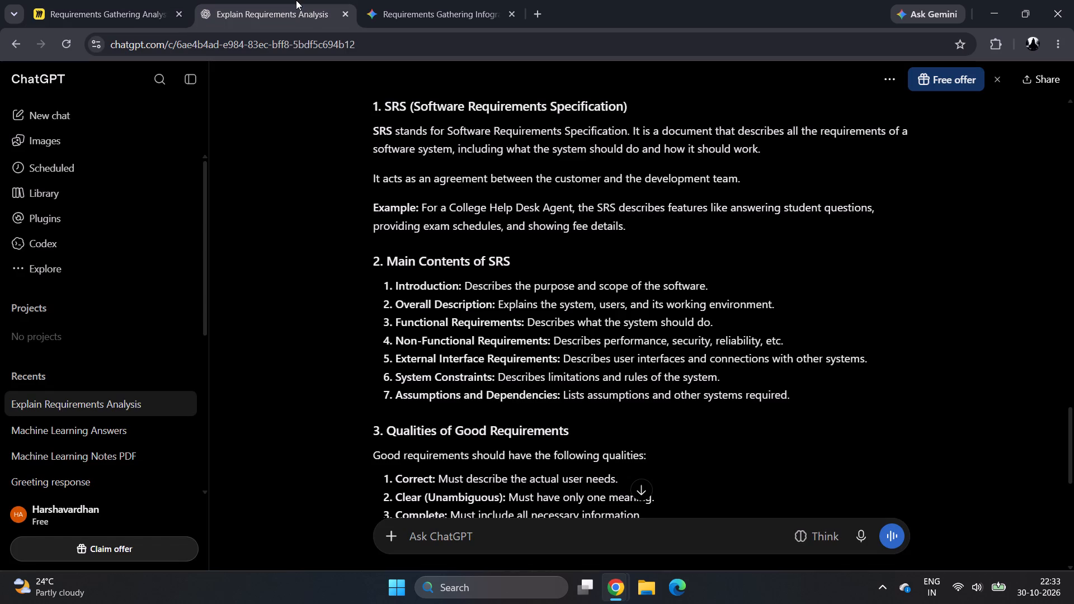
scroll(430, 207, up, 1)
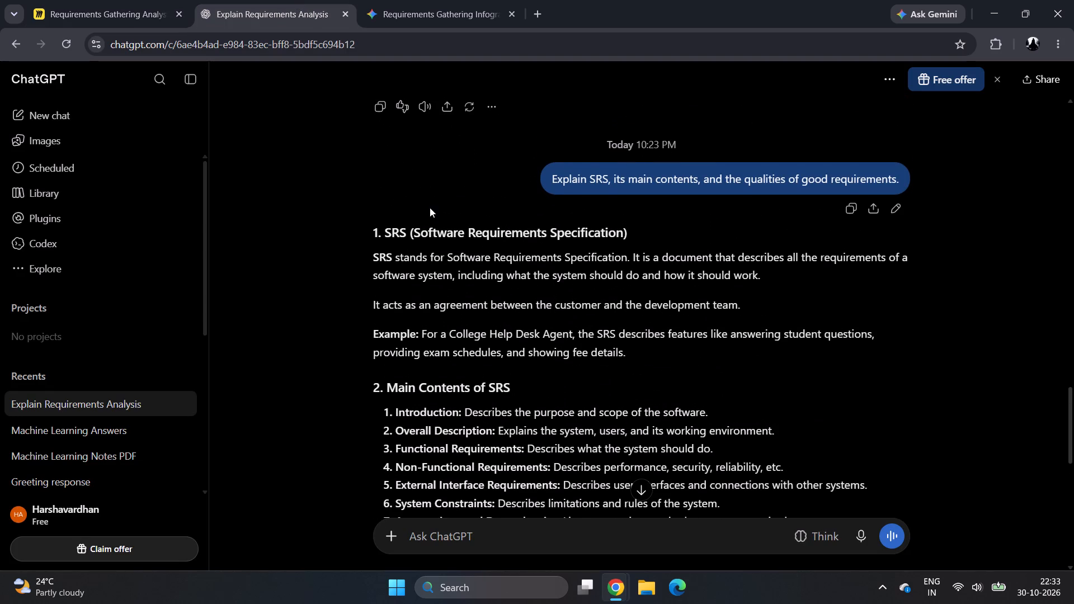
scroll(430, 207, down, 12)
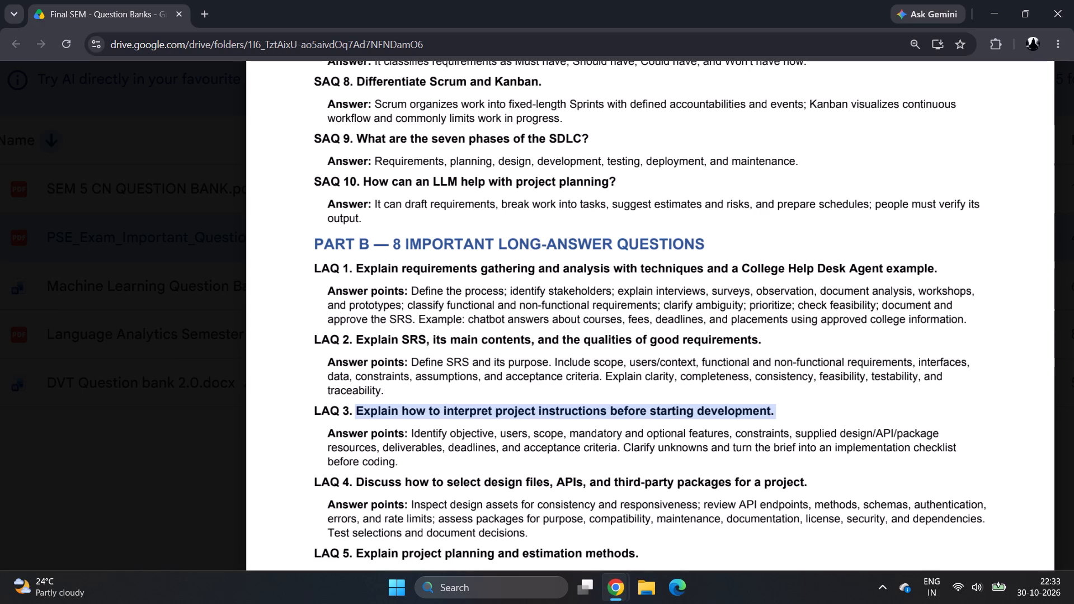
key(ctrl+c)
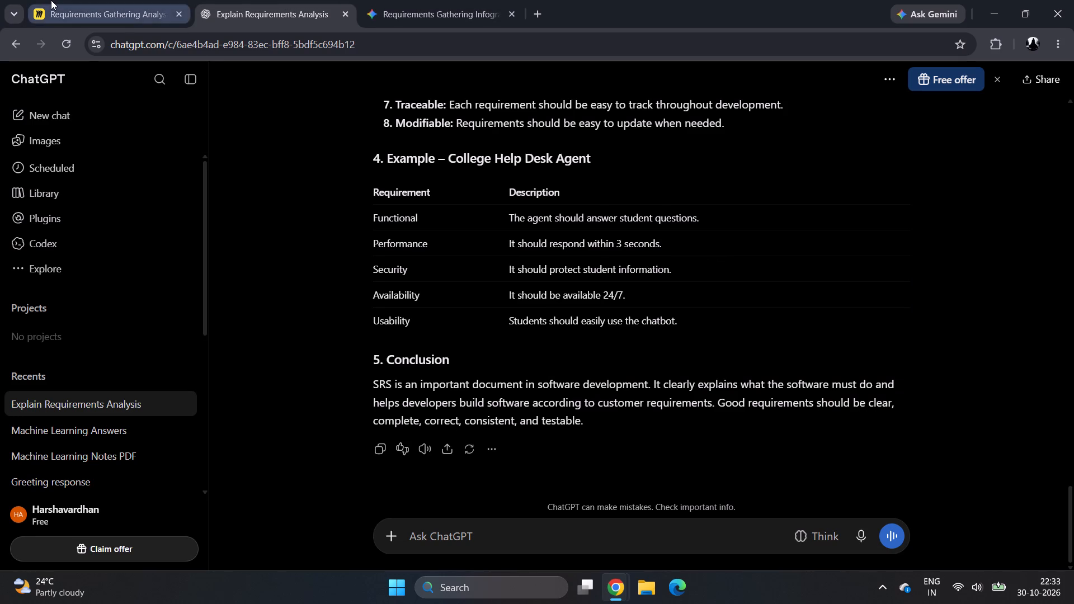
click(51, 0)
click(726, 225)
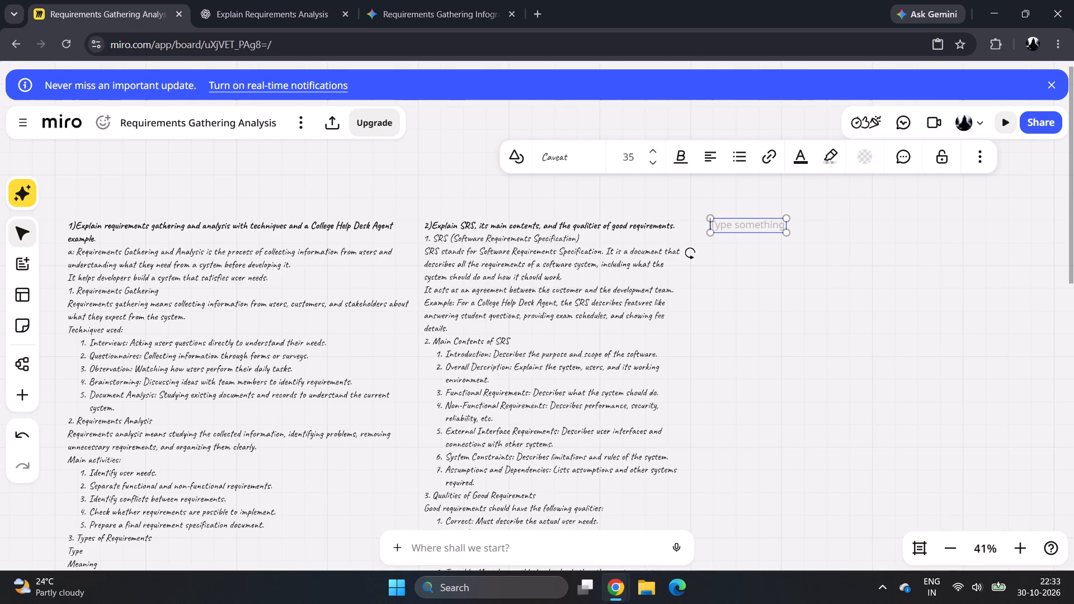
key(ctrl+v)
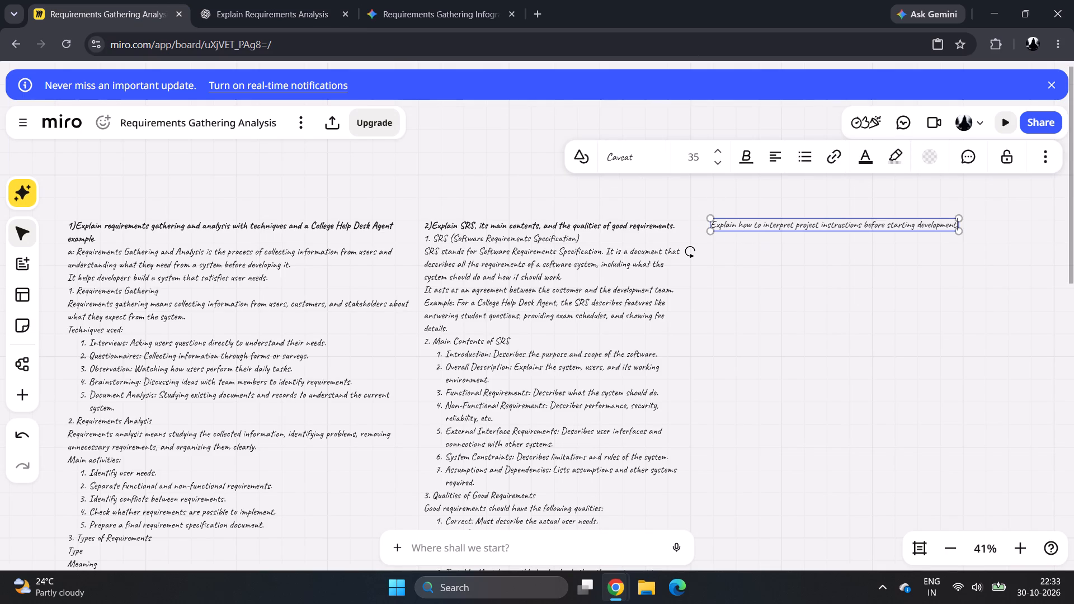
Number the pasted question by adding "3)" before it, and add a blank line after it.
click(714, 224)
key(Left)
key(3)
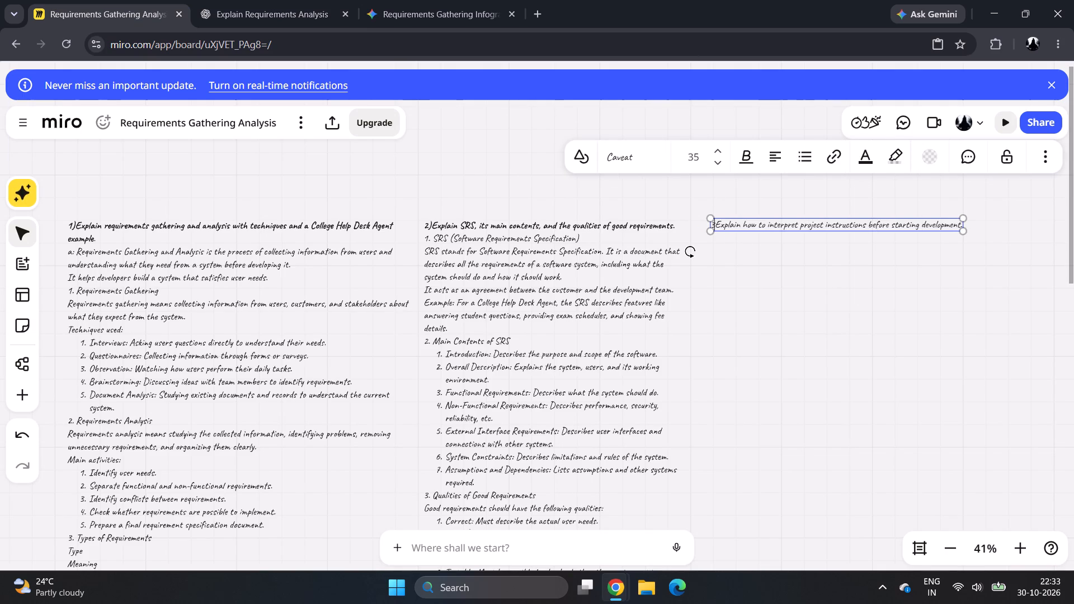
key(shift+parenright)
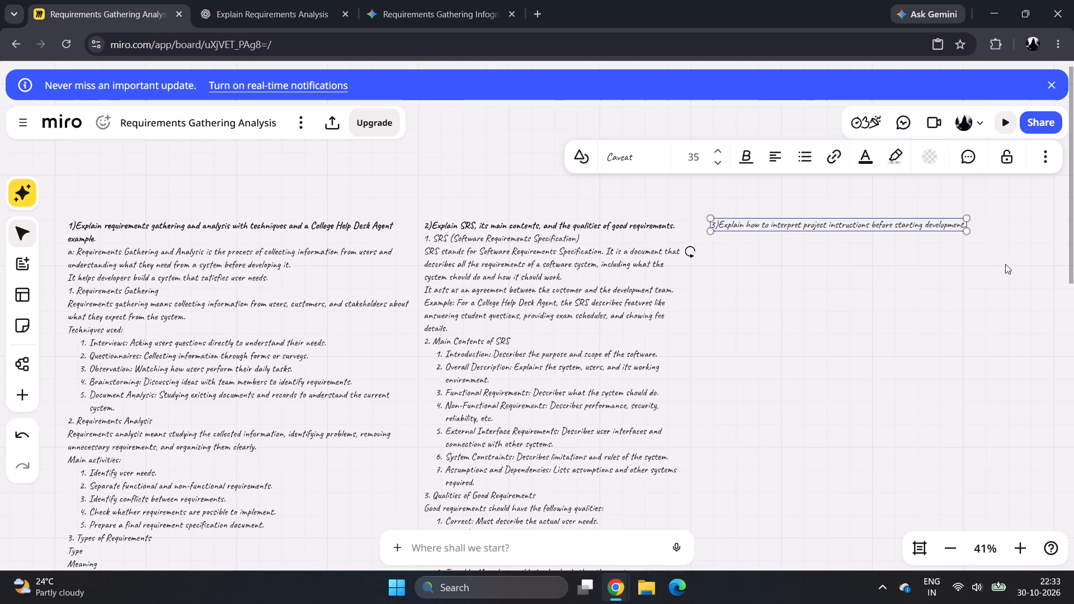
click(960, 224)
key(Right)
key(Right)
key(Return)
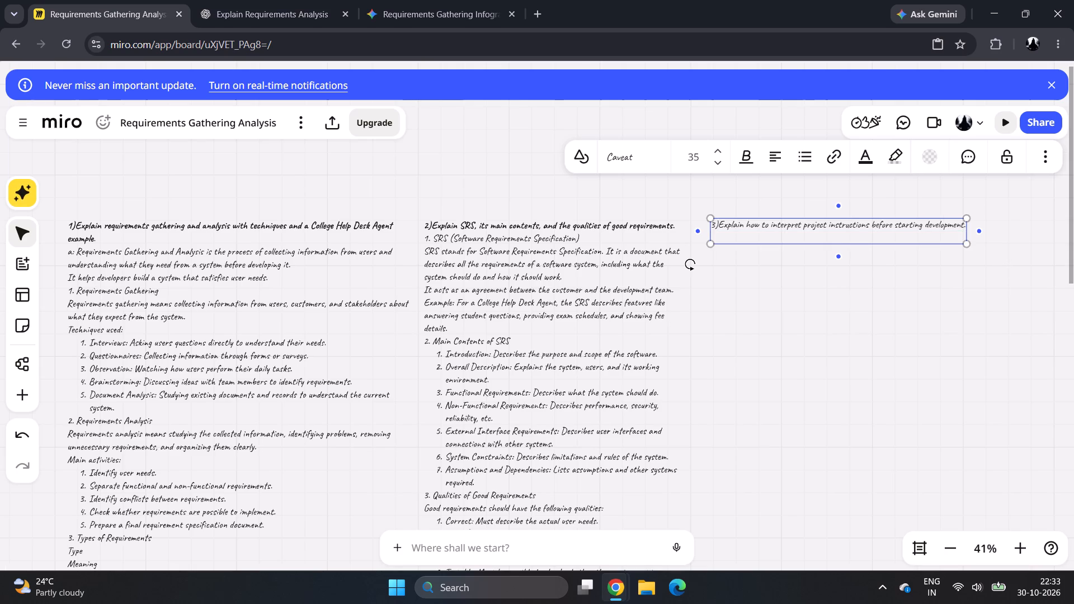
drag(818, 233, 778, 235)
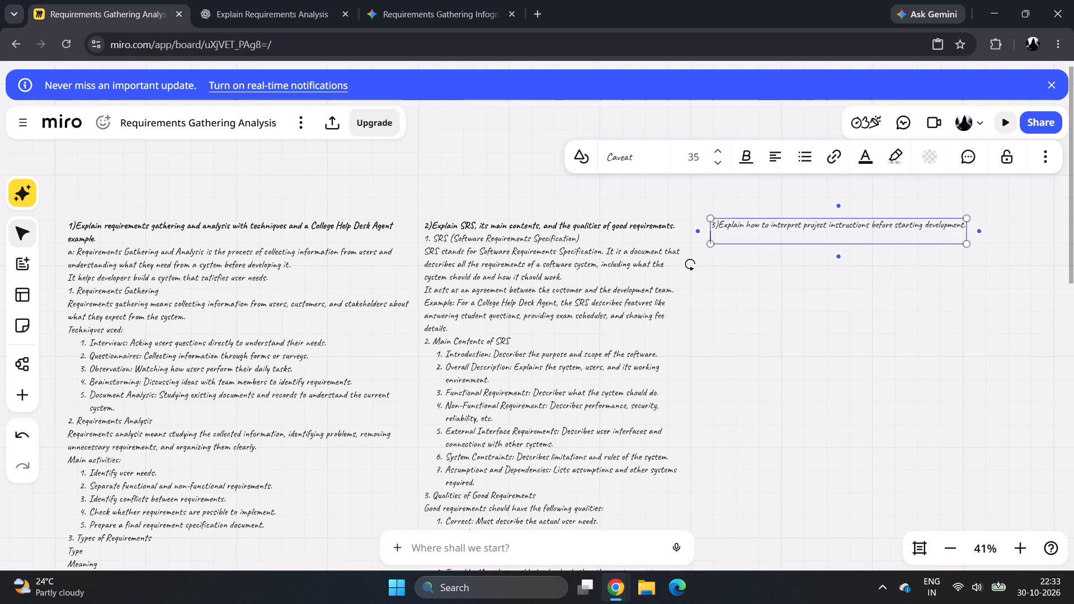
click(775, 308)
click(779, 227)
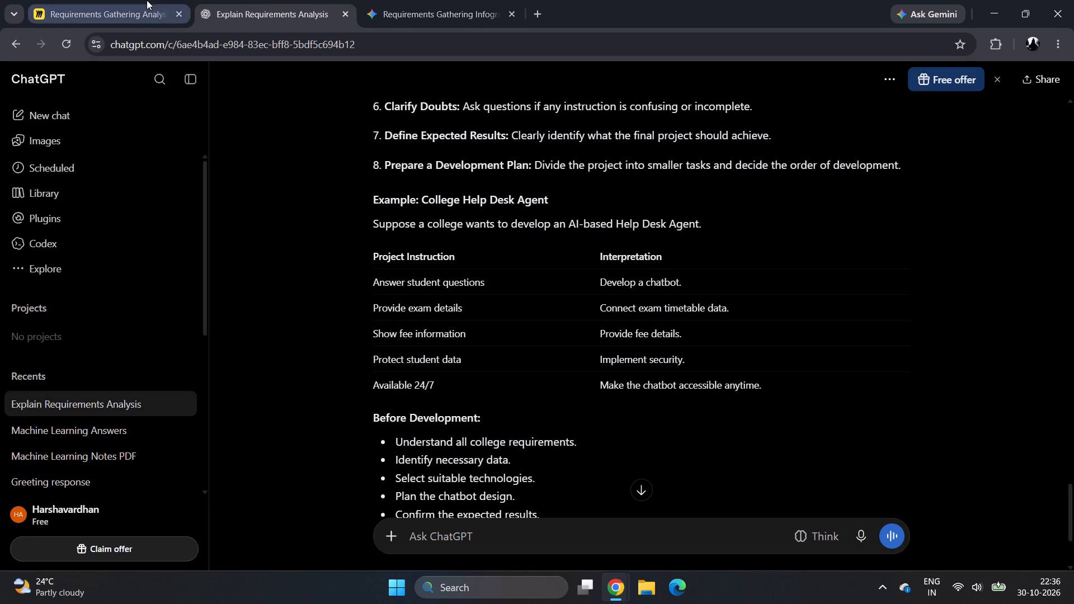
click(147, 0)
Move "Interpretation" onto the "Project Instruction" line in the question 3 text, spaced across as a second column heading.
click(159, 268)
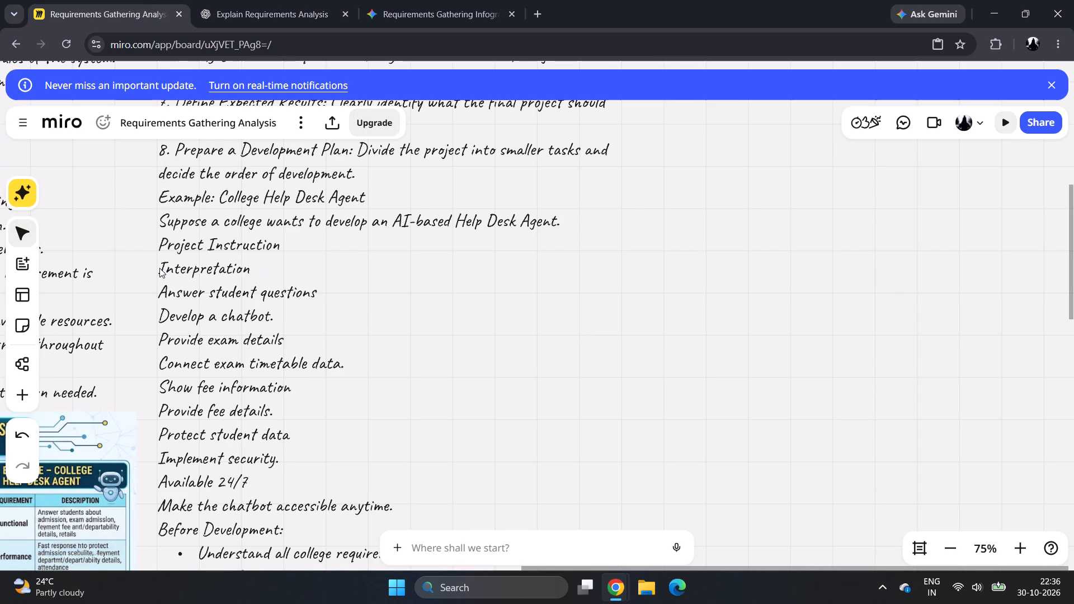
click(159, 268)
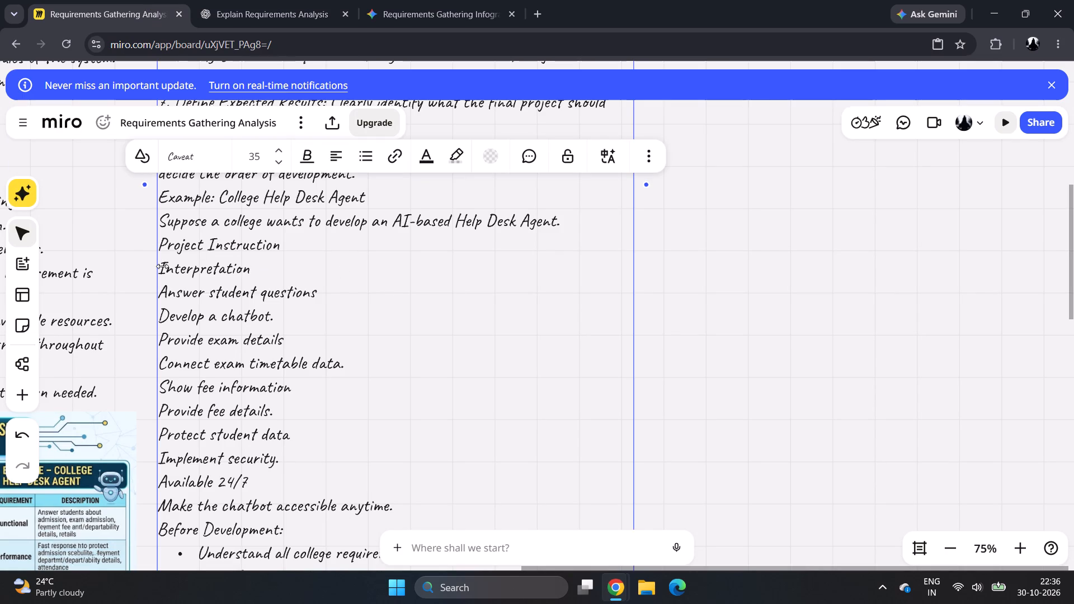
click(162, 266)
click(160, 265)
click(246, 268)
key(Left)
key(Left)
key(Left)
key(Left)
key(Left)
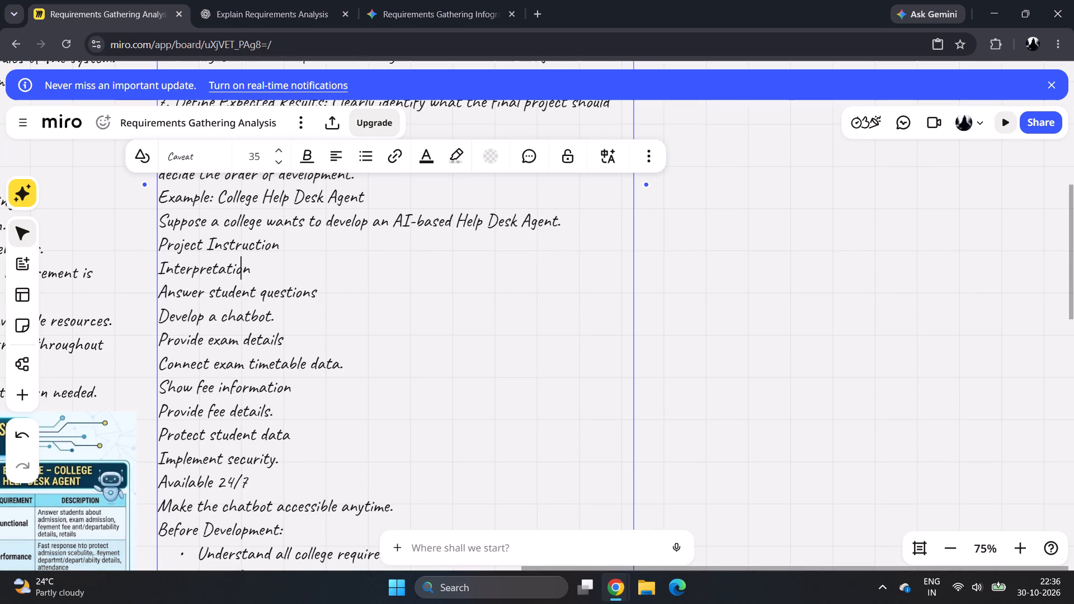
key(Left)
key(Left)
key(Left)
key(Left)
key(Left)
key(Left)
key(Left)
key(Left)
key(Left)
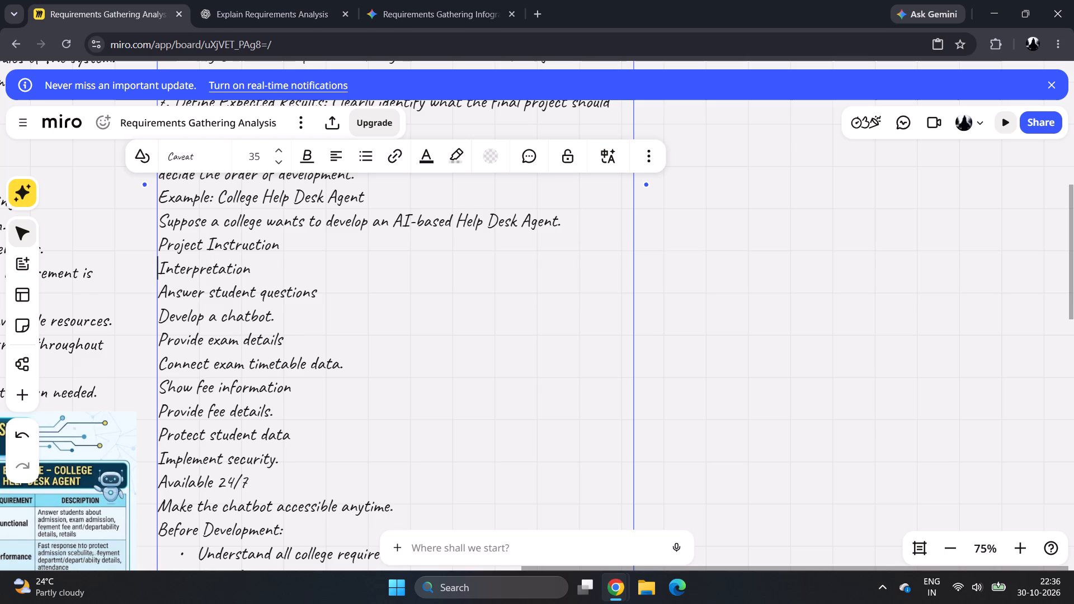
key(BackSpace)
key(space)
key(space)
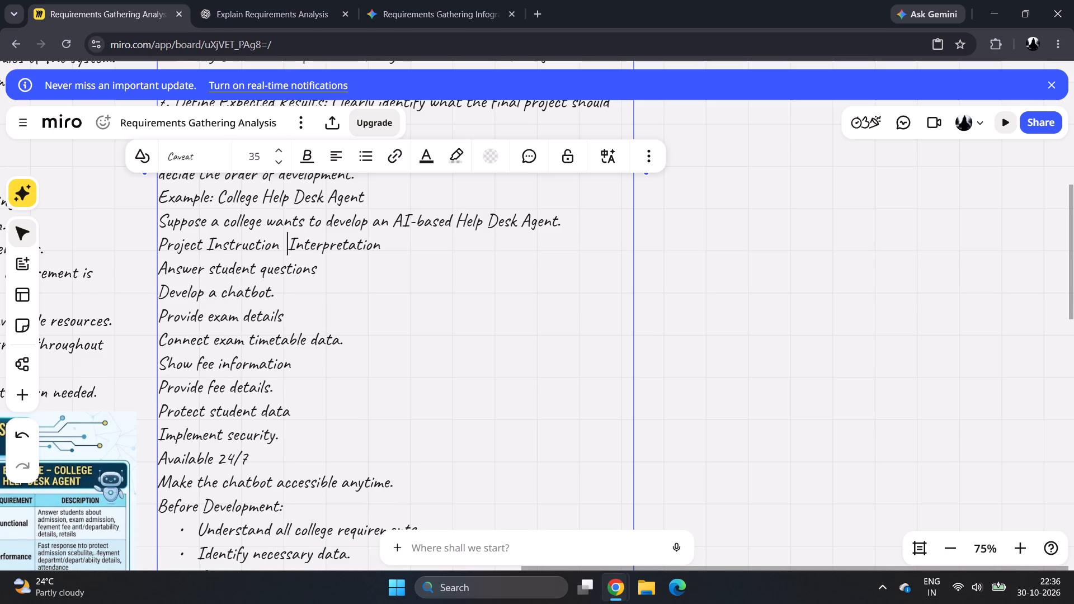
key(space)
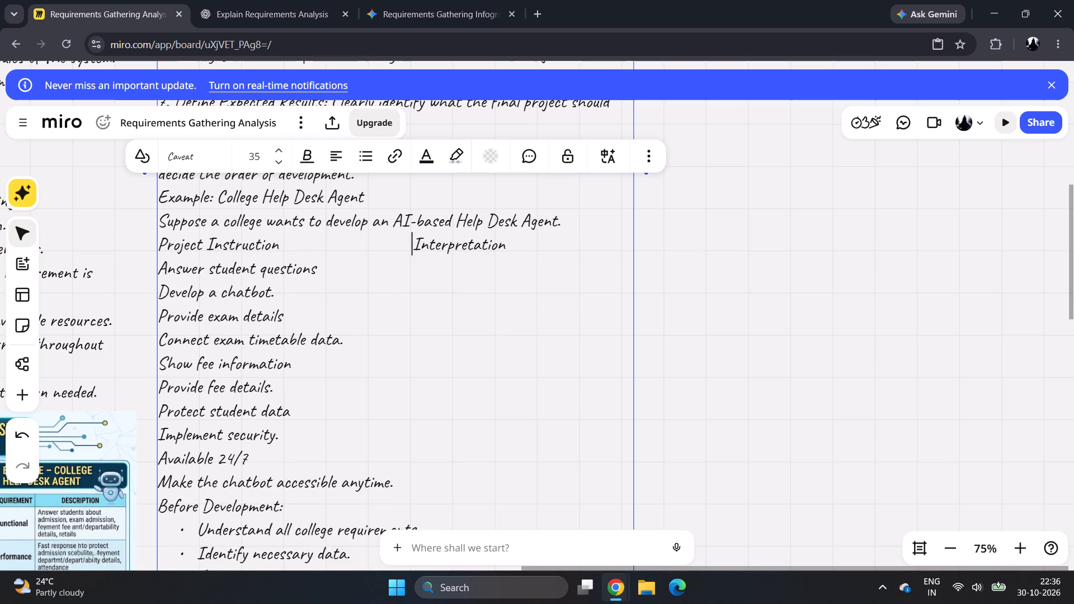
Join "Develop a chatbot." to the "Answer student questions" line, spaced across to sit roughly under the Interpretation heading.
click(161, 290)
key(BackSpace)
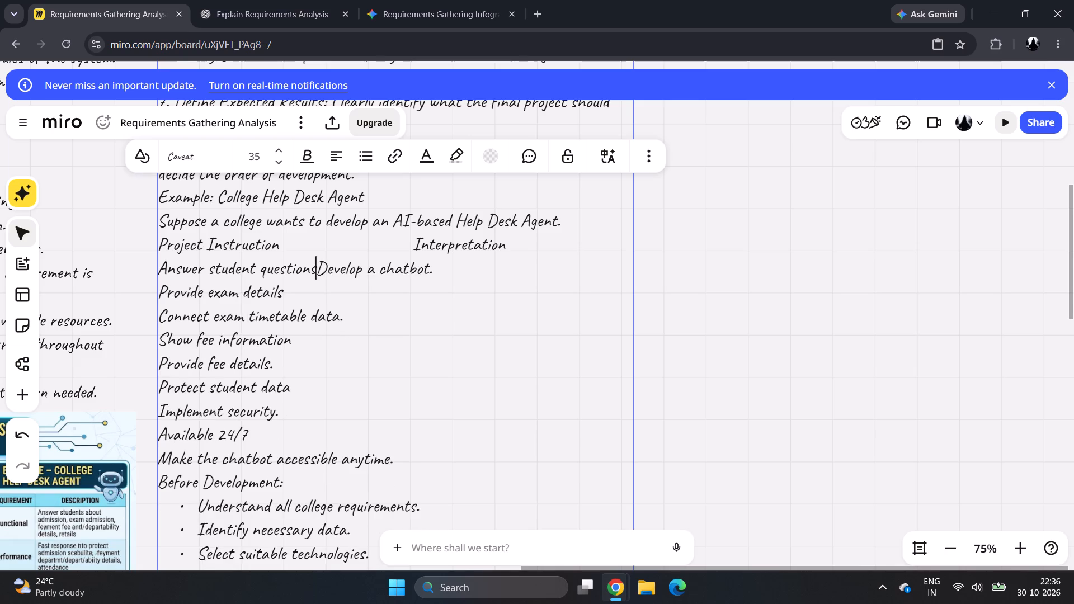
key(space)
key(space)
key(space)
key(space)
key(space)
key(space)
key(space)
key(space)
key(space)
key(space)
key(space)
key(space)
key(space)
key(space)
key(space)
key(space)
key(space)
key(space)
key(space)
key(space)
key(BackSpace)
key(BackSpace)
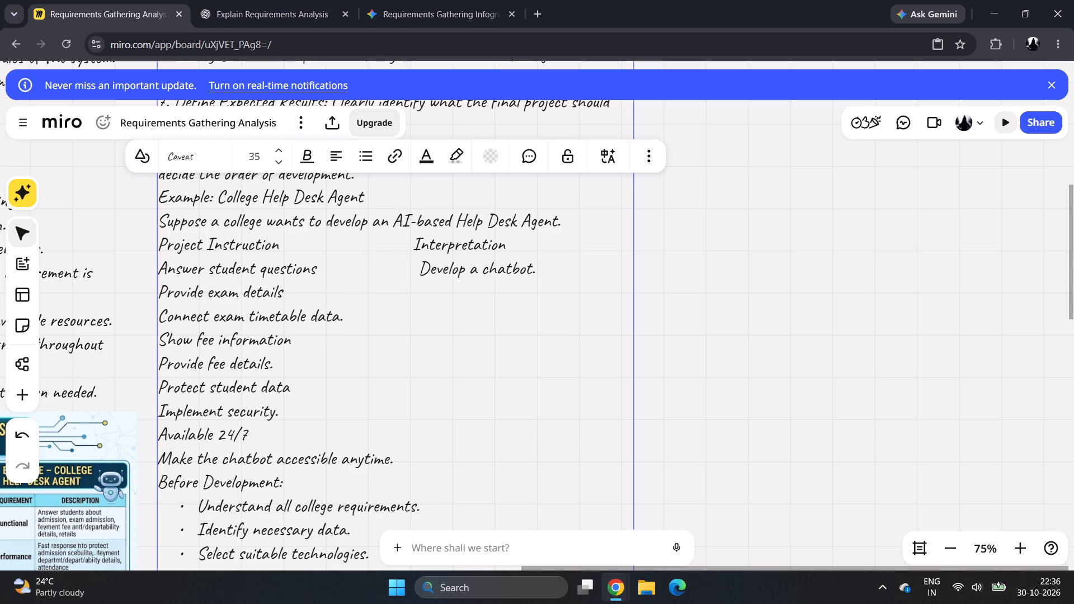
key(BackSpace)
key(BackSpace)
key(BackSpace)
key(BackSpace)
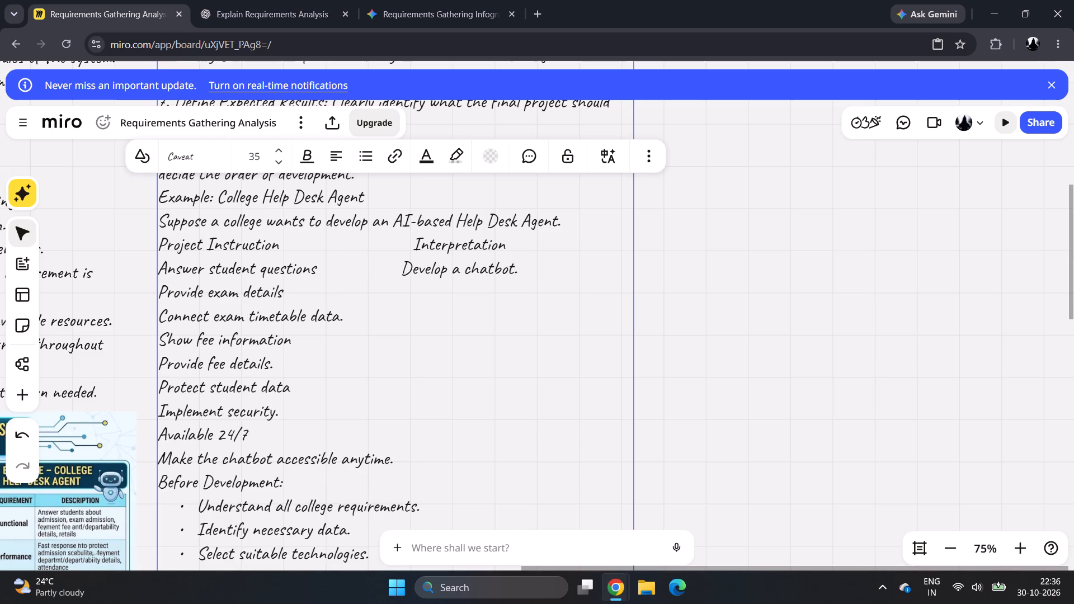
Join "Connect exam timetable data." to the "Provide exam details" line, spaced across into the Interpretation column.
click(161, 292)
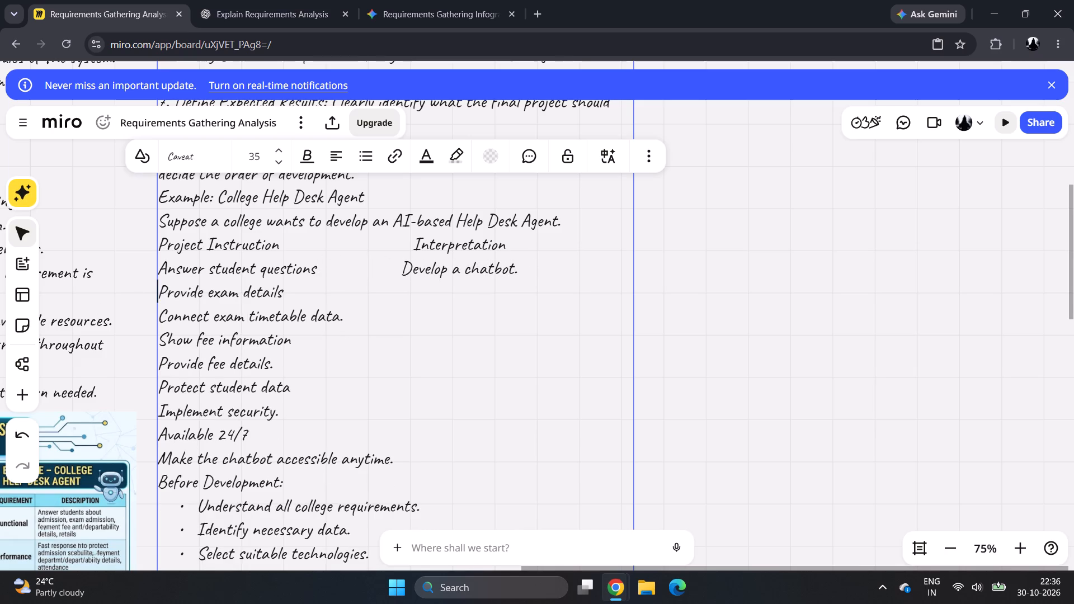
click(158, 320)
key(BackSpace)
key(space)
key(space)
key(space)
key(space)
key(space)
key(space)
key(space)
key(space)
key(space)
key(space)
key(space)
key(space)
key(space)
key(space)
key(space)
key(space)
key(space)
key(space)
key(space)
key(space)
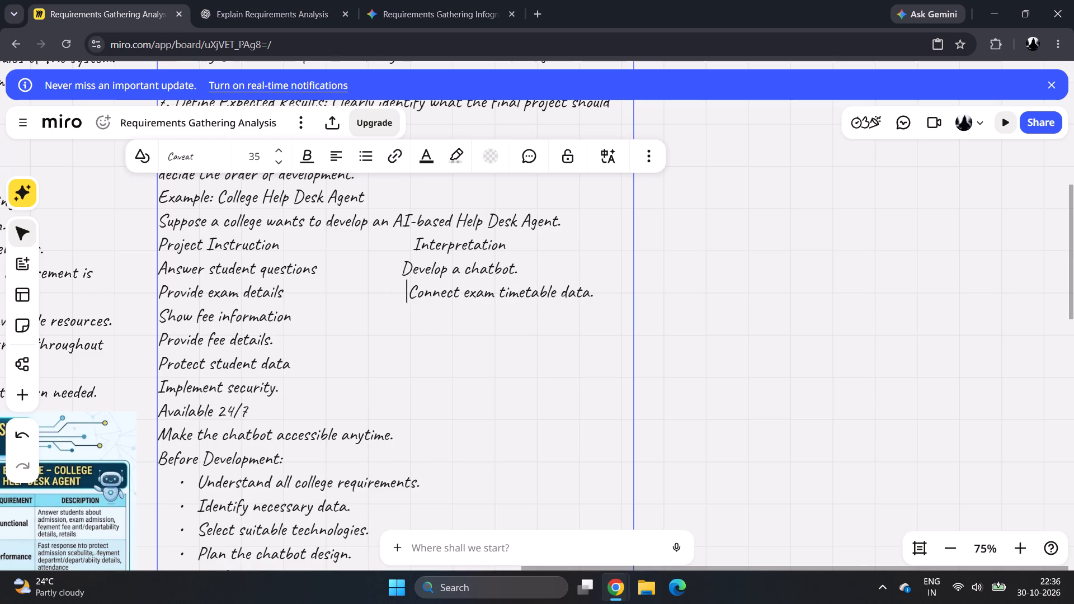
key(BackSpace)
key(BackSpace)
key(BackSpace)
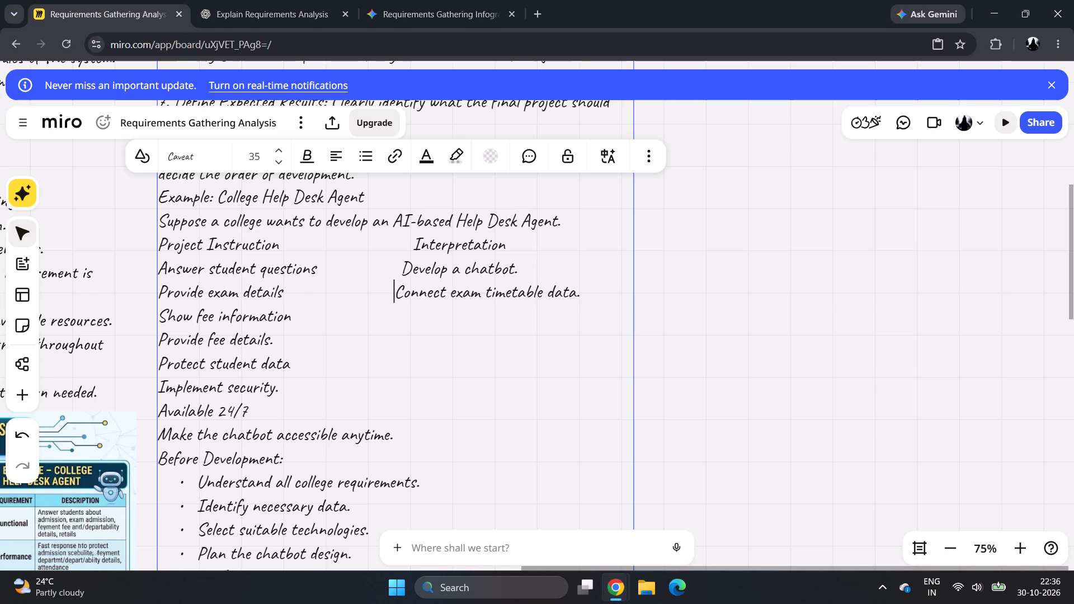
Join "Provide fee details." to the "Show fee information" line, spaced across into the Interpretation column.
click(161, 338)
key(BackSpace)
key(space)
key(space)
key(space)
key(space)
key(space)
key(space)
key(space)
key(space)
key(space)
key(space)
key(space)
key(space)
key(space)
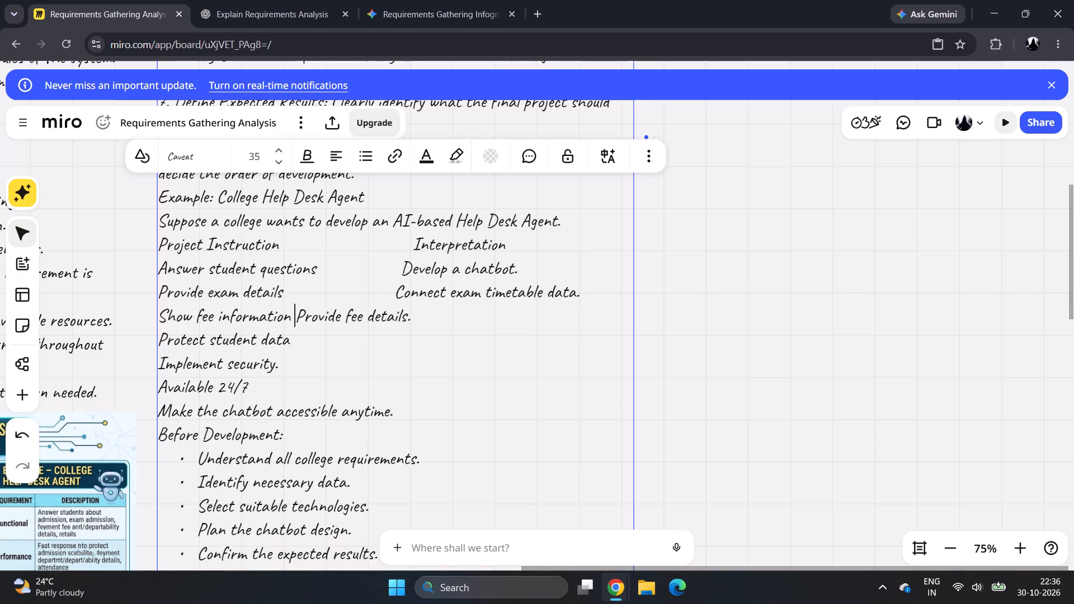
key(space)
key(space)
key(space)
key(space)
key(space)
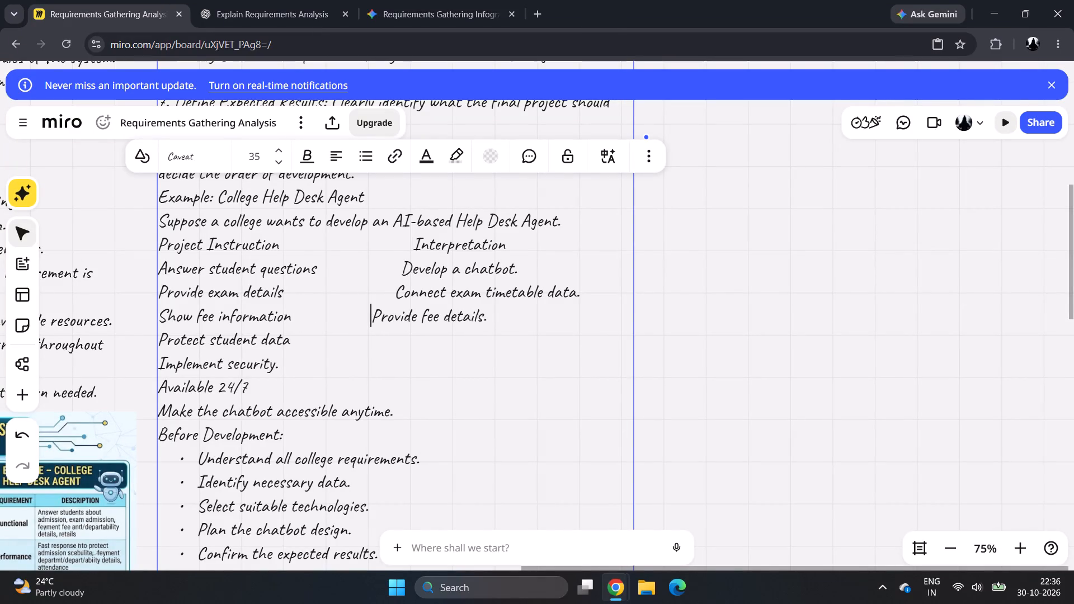
key(space)
key(space)
key(space)
key(space)
key(space)
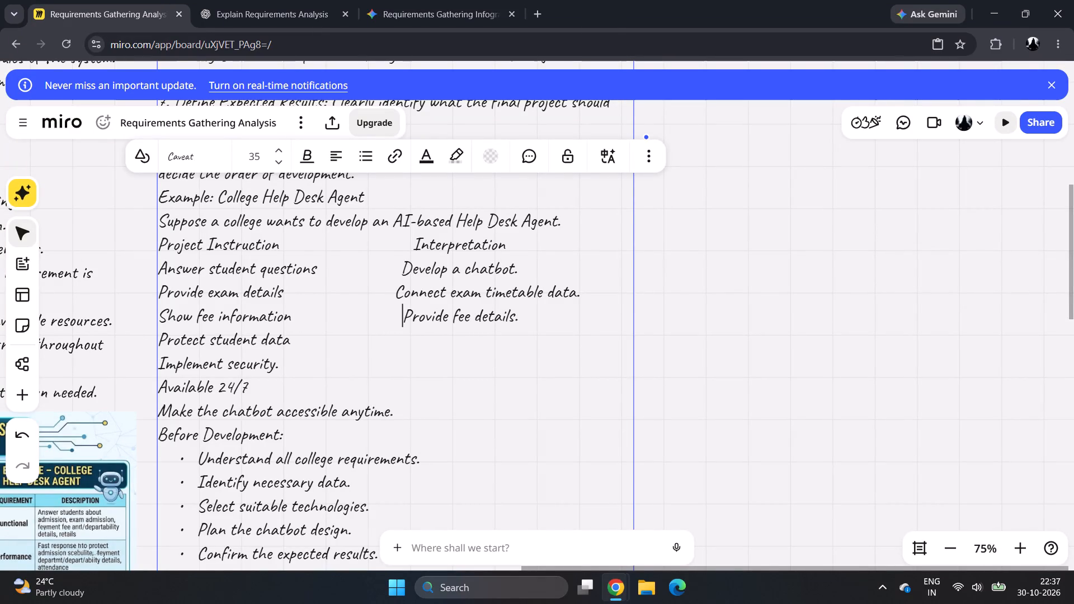
Join "Implement security." to the "Protect student data" line, spaced across into the Interpretation column.
click(161, 361)
key(Left)
key(BackSpace)
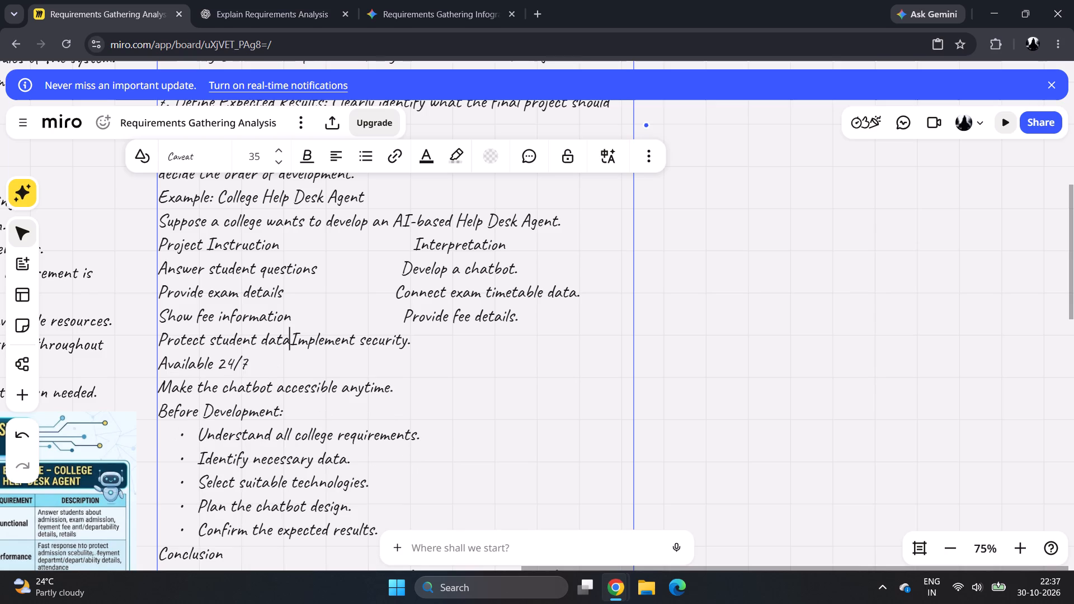
key(space)
key(space)
key(space)
key(space)
key(space)
key(space)
key(space)
key(space)
key(space)
key(space)
key(space)
key(space)
key(space)
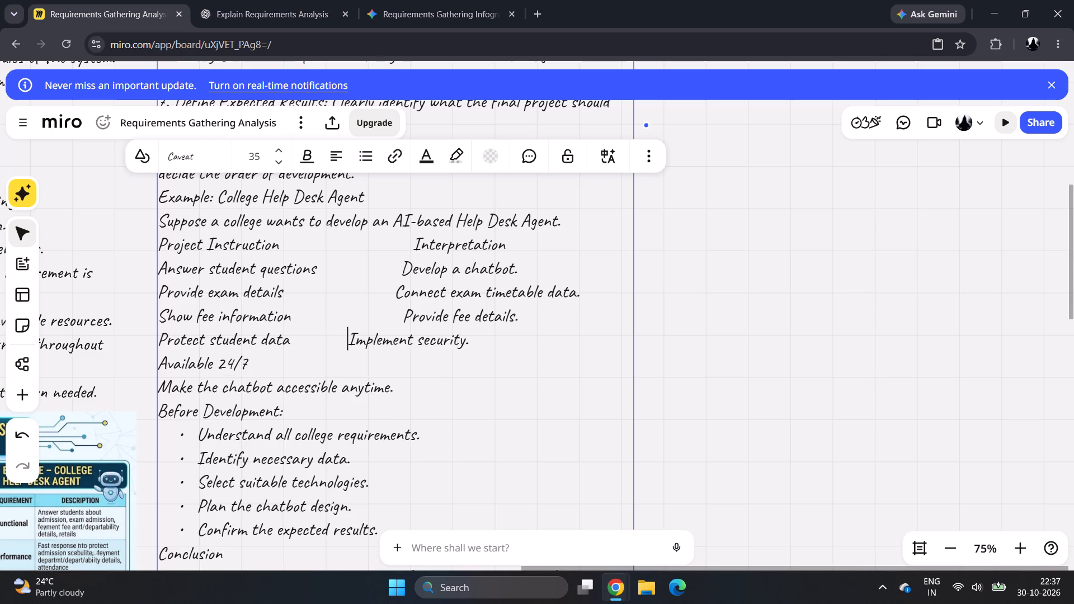
key(space)
key(space)
key(space)
key(space)
key(space)
key(space)
key(space)
key(space)
key(space)
key(space)
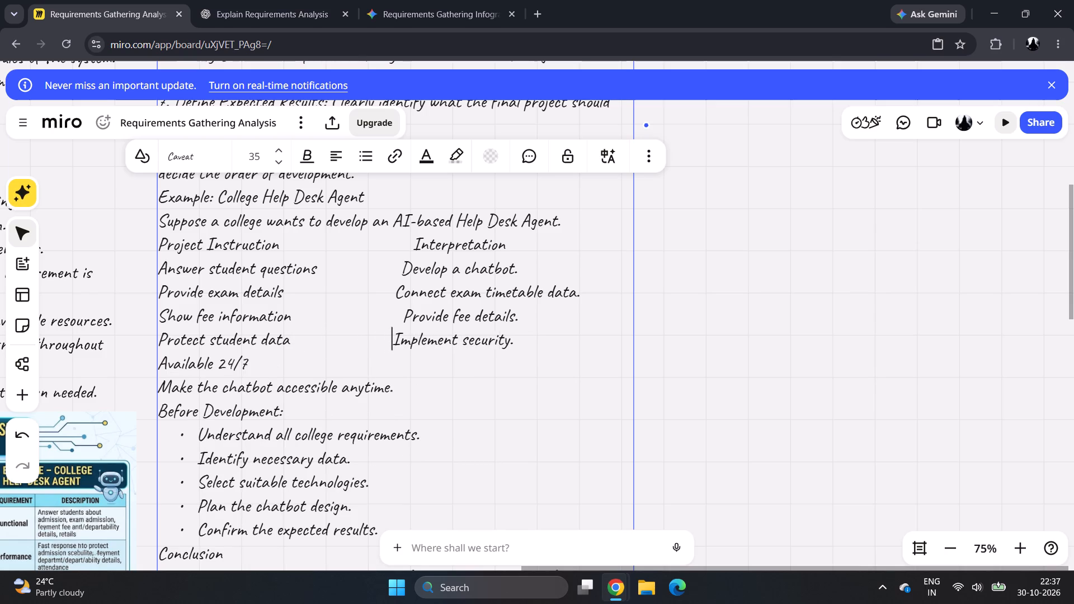
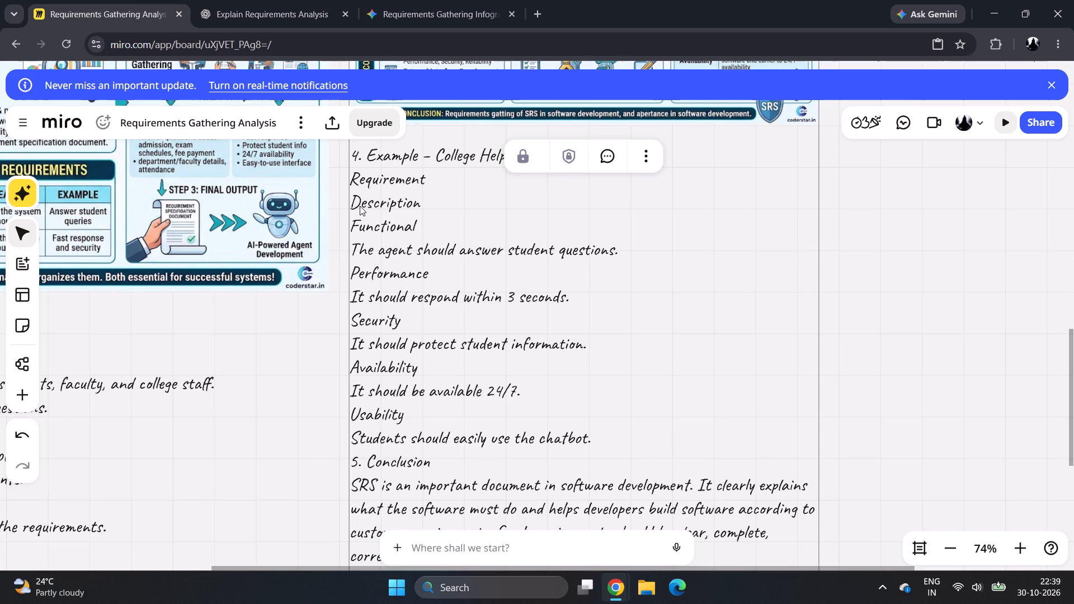
click(360, 206)
click(528, 151)
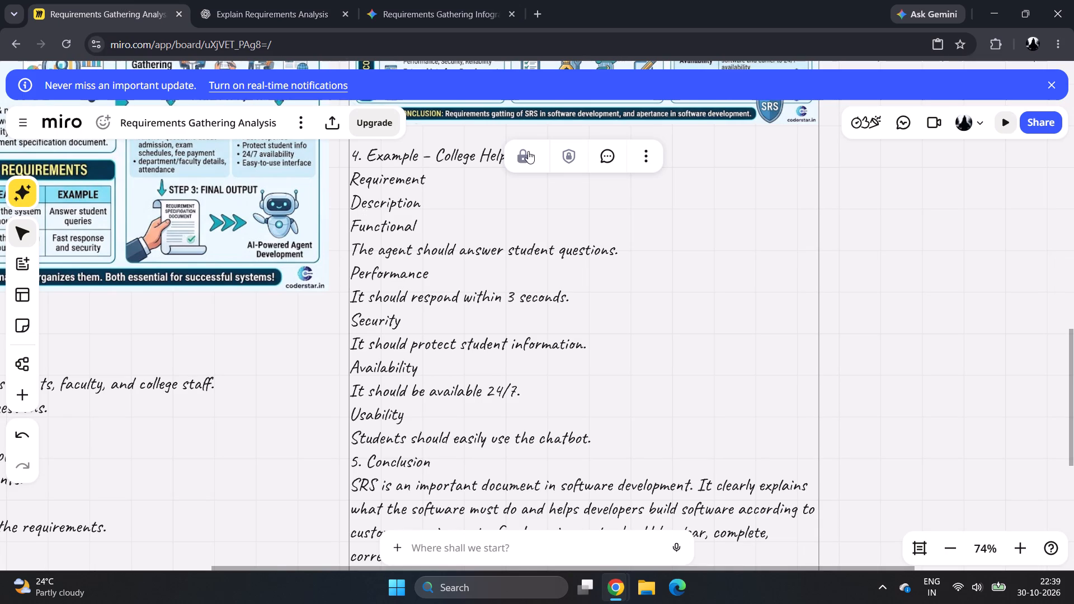
click(528, 156)
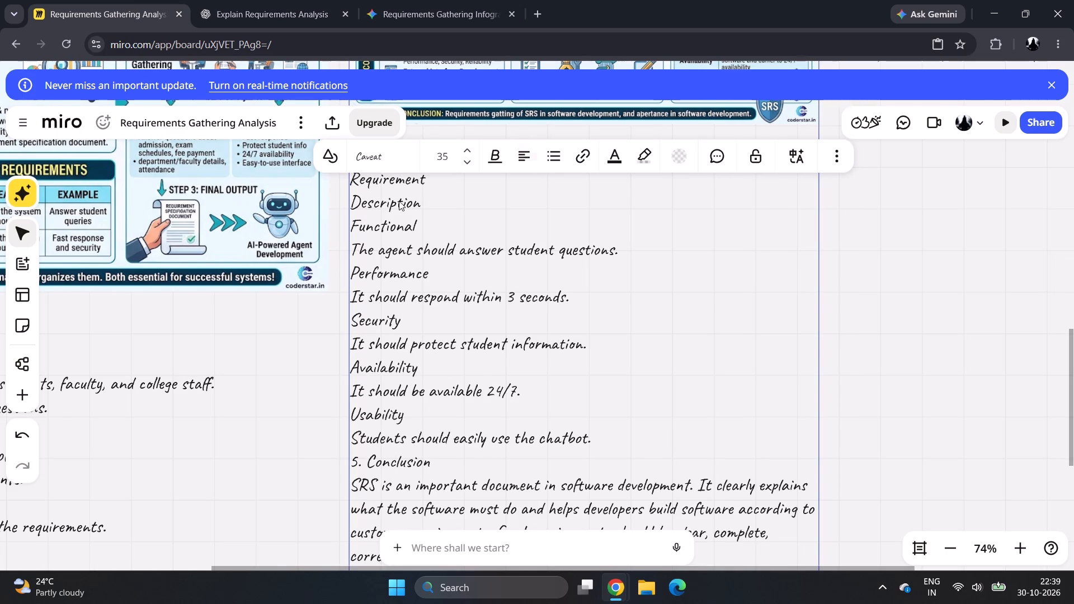
Join "Description" to the "Requirement" line in the SRS example, spaced across as a second column heading.
click(356, 201)
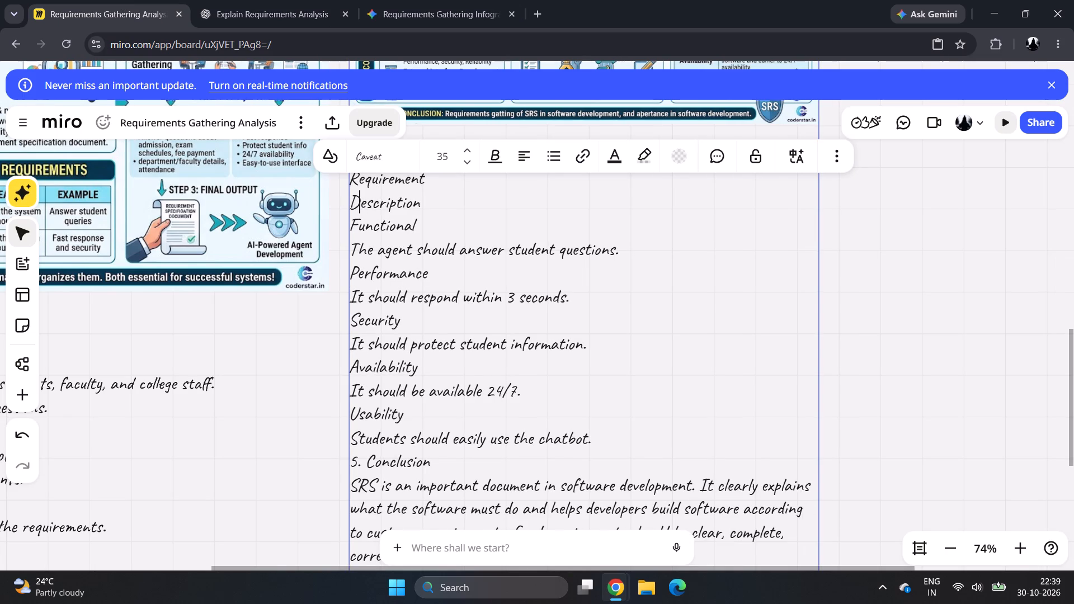
key(Left)
key(BackSpace)
key(space)
key(space)
key(space)
key(space)
key(space)
key(space)
key(space)
key(space)
key(space)
key(space)
key(space)
key(space)
key(space)
key(space)
key(space)
key(space)
key(space)
key(space)
key(space)
key(space)
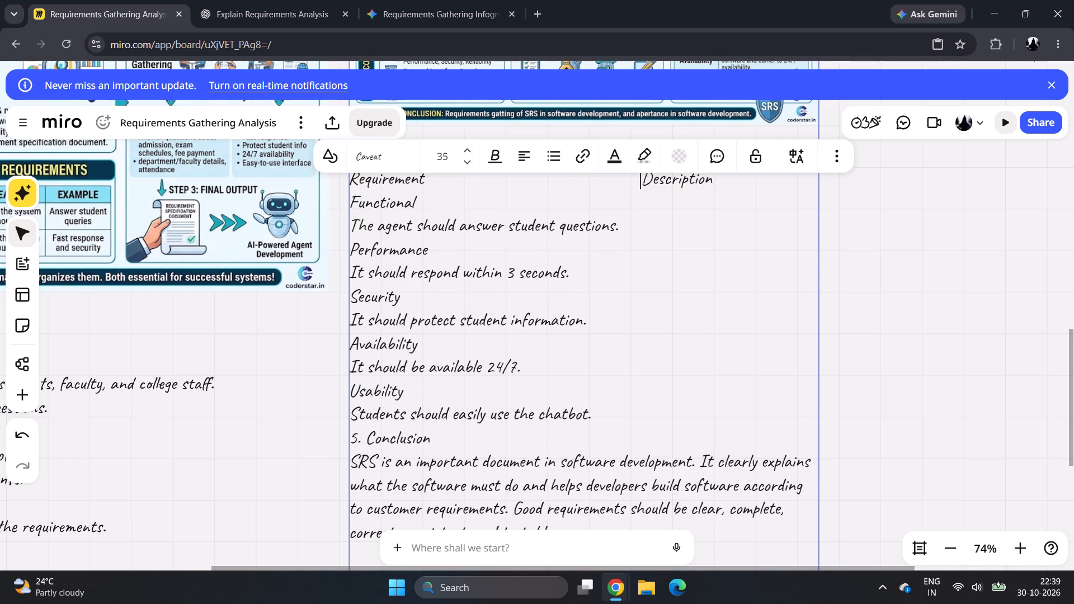
Join "The agent should answer student questions." to the "Functional" line, spaced across towards the Description column.
key(Left)
key(Left)
key(Left)
key(Left)
key(Left)
key(Left)
key(Left)
key(Left)
key(Left)
key(Down)
key(Right)
key(Left)
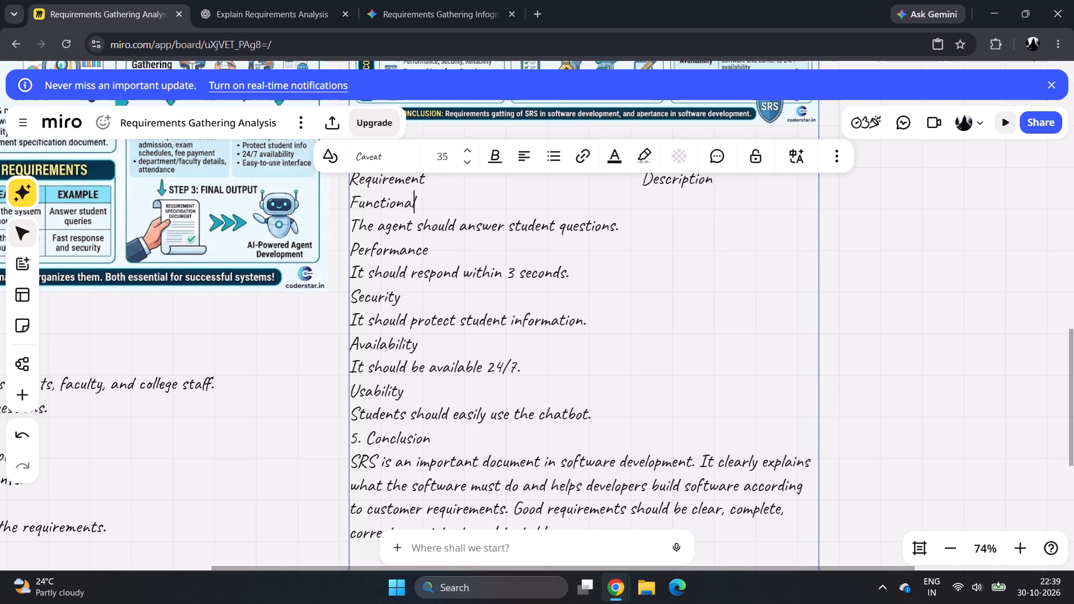
key(Down)
key(Left)
key(Left)
key(Left)
key(Left)
key(Left)
key(Left)
key(Left)
key(Left)
key(Left)
key(Left)
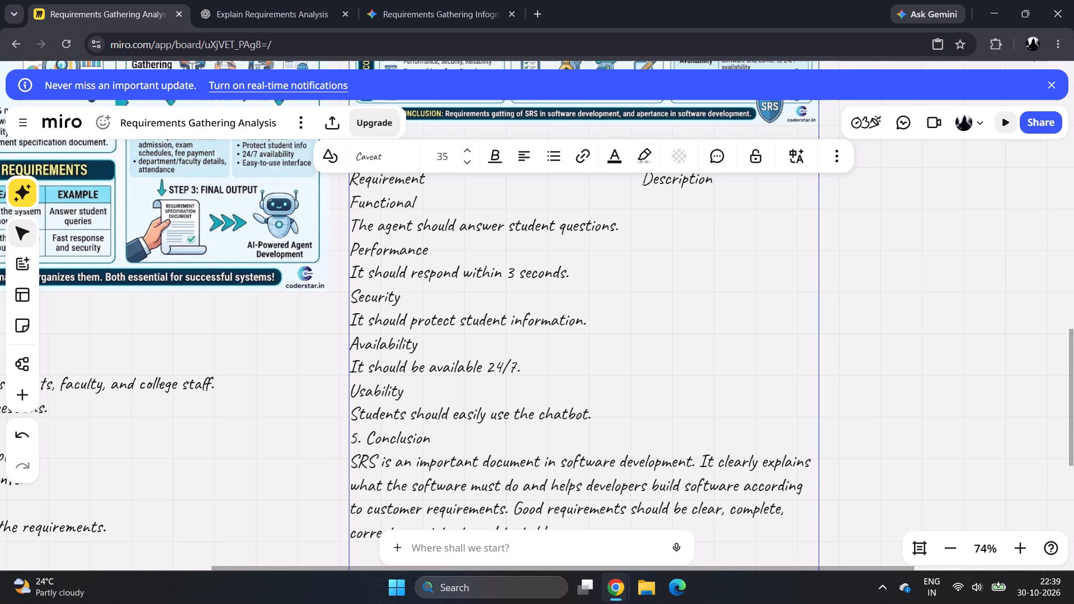
key(BackSpace)
key(space)
key(space)
key(space)
key(space)
key(space)
key(space)
key(space)
key(space)
key(space)
key(space)
key(space)
key(space)
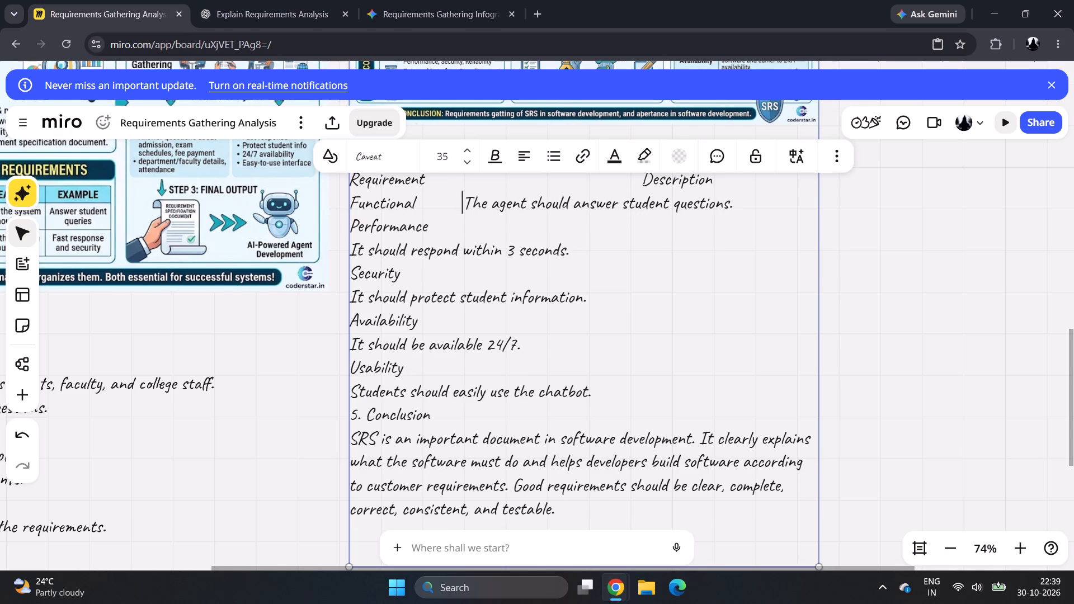
key(space)
key(space)
key(space)
key(space)
key(space)
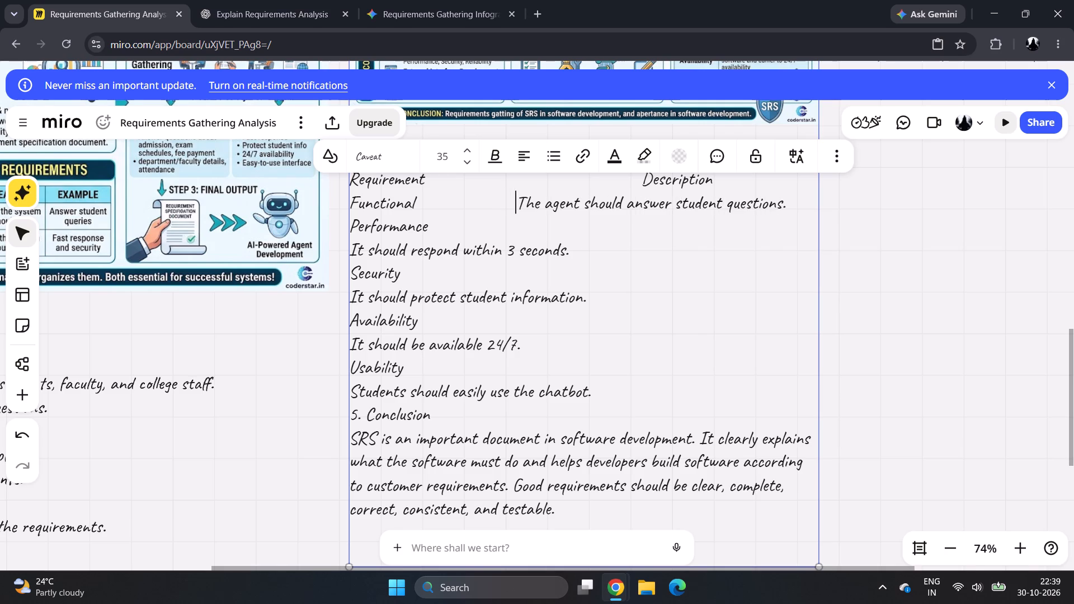
Join "It should respond within 3 seconds." to the "Performance" line, spaced across towards the Description column.
click(352, 226)
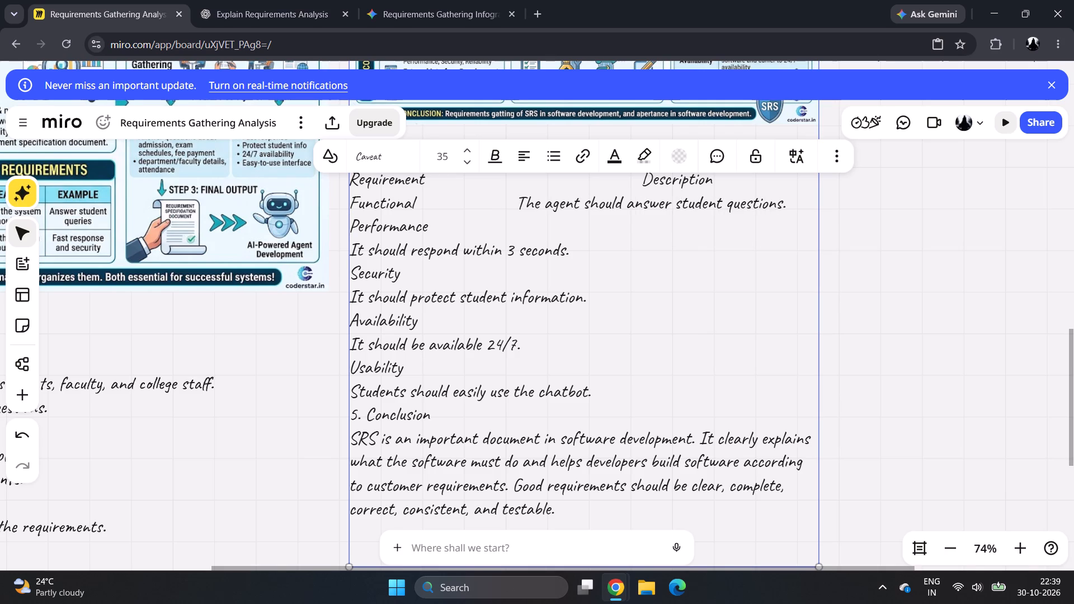
click(352, 242)
key(BackSpace)
key(space)
key(space)
key(space)
key(space)
key(space)
key(space)
key(space)
key(space)
key(space)
key(space)
key(space)
key(space)
key(space)
key(space)
key(space)
key(space)
key(space)
key(space)
key(space)
key(space)
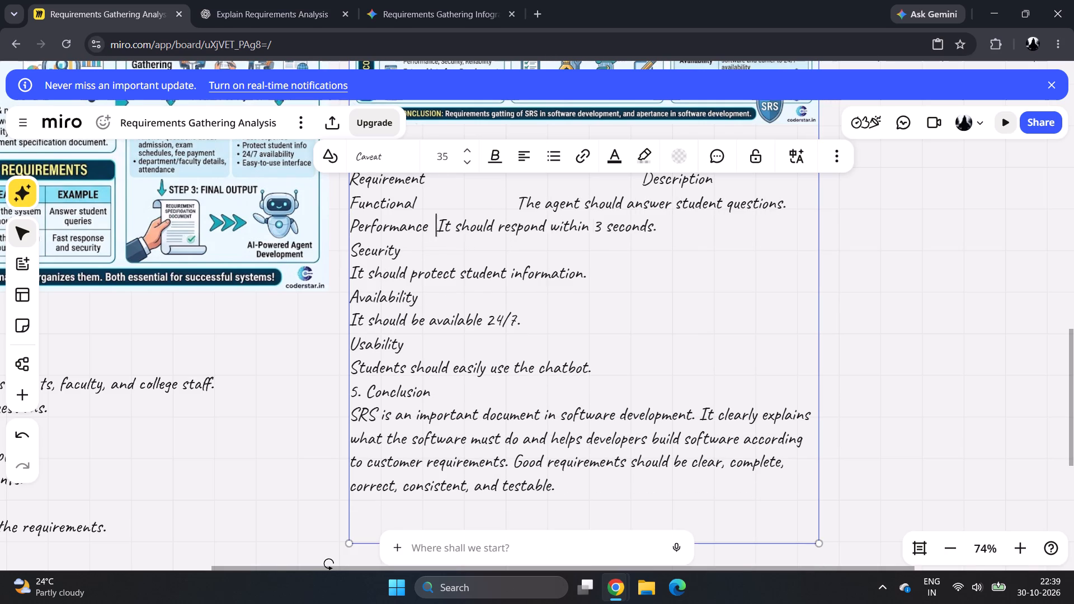
Join "It should protect student information." to the "Security" line, spaced across towards the Description column.
click(352, 273)
key(BackSpace)
key(space)
key(space)
key(space)
key(space)
key(space)
key(space)
key(space)
key(space)
key(space)
key(space)
key(space)
key(space)
key(space)
key(space)
key(space)
key(space)
key(space)
key(space)
key(space)
key(space)
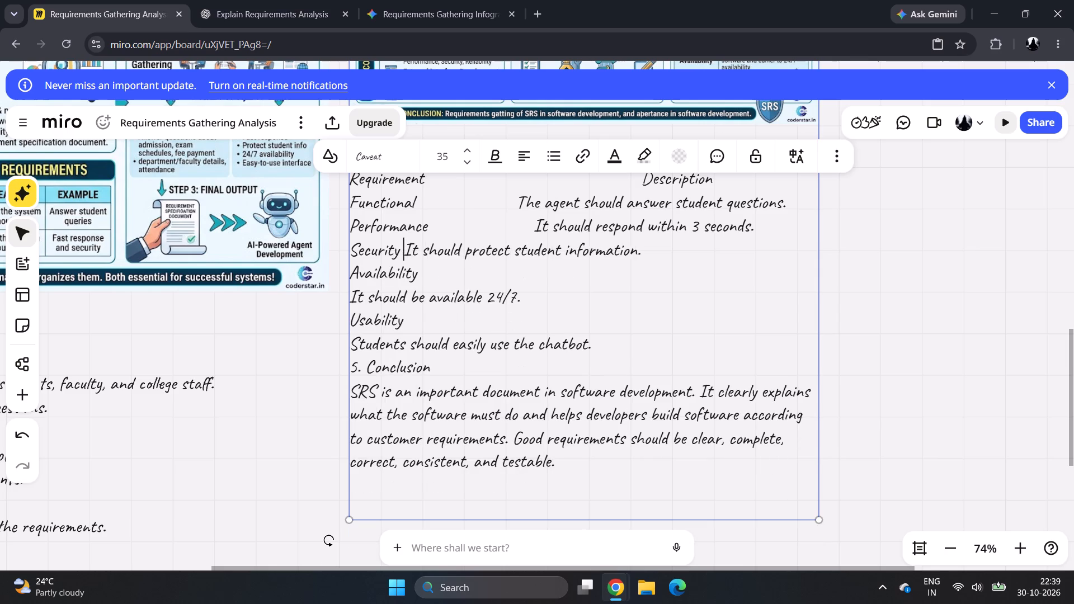
key(space)
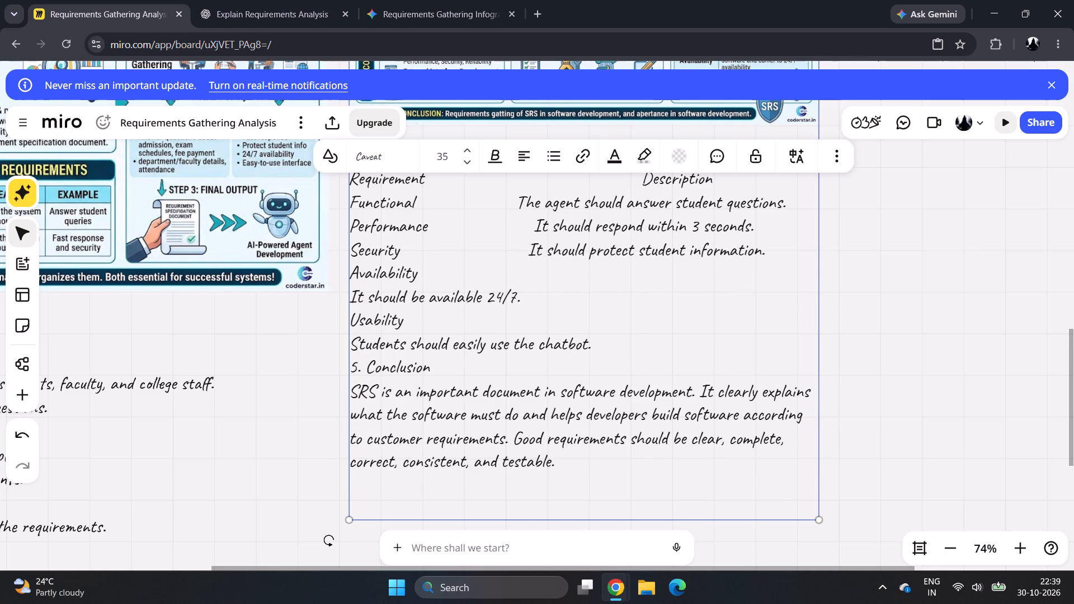
Remove extra spaces before the Performance and Security descriptions so they align with the Functional description.
click(538, 224)
key(Left)
key(BackSpace)
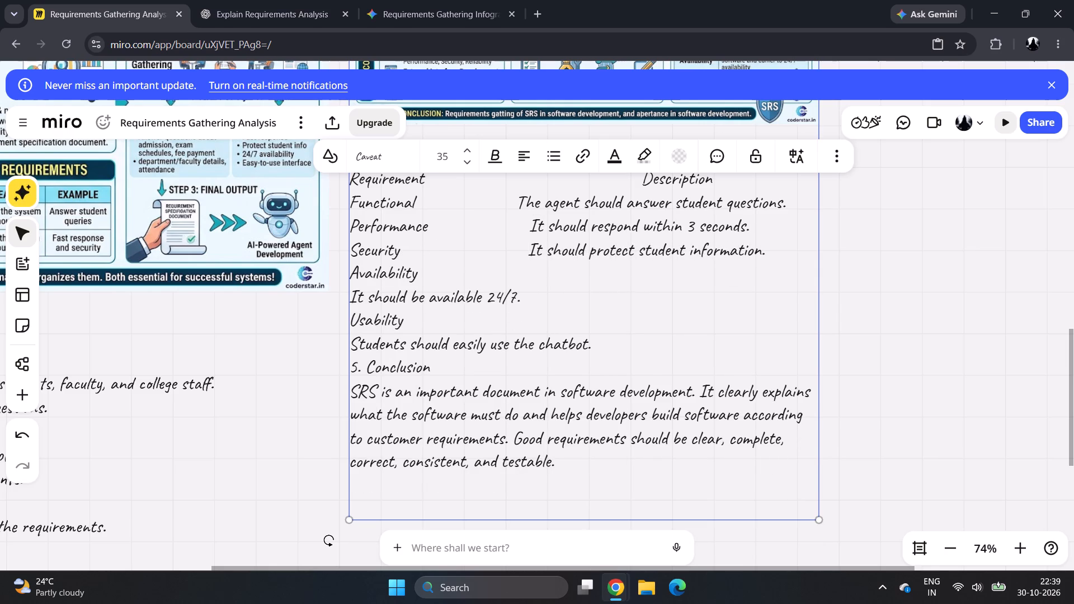
key(BackSpace)
key(BackSpace)
key(BackSpace)
key(Down)
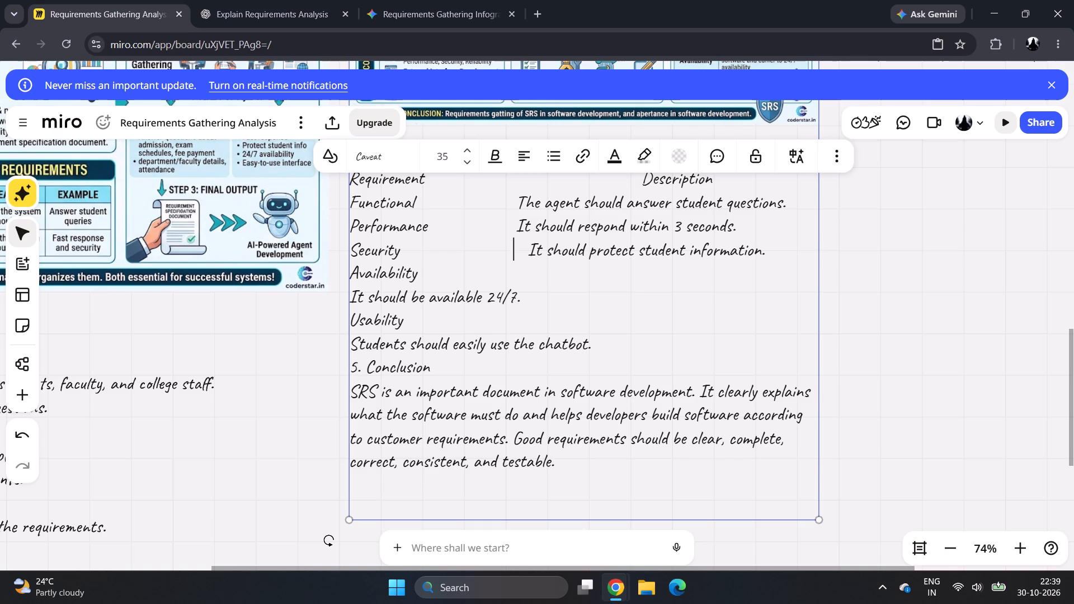
key(Right)
key(Right)
key(Right)
key(Right)
key(Left)
key(BackSpace)
key(BackSpace)
key(BackSpace)
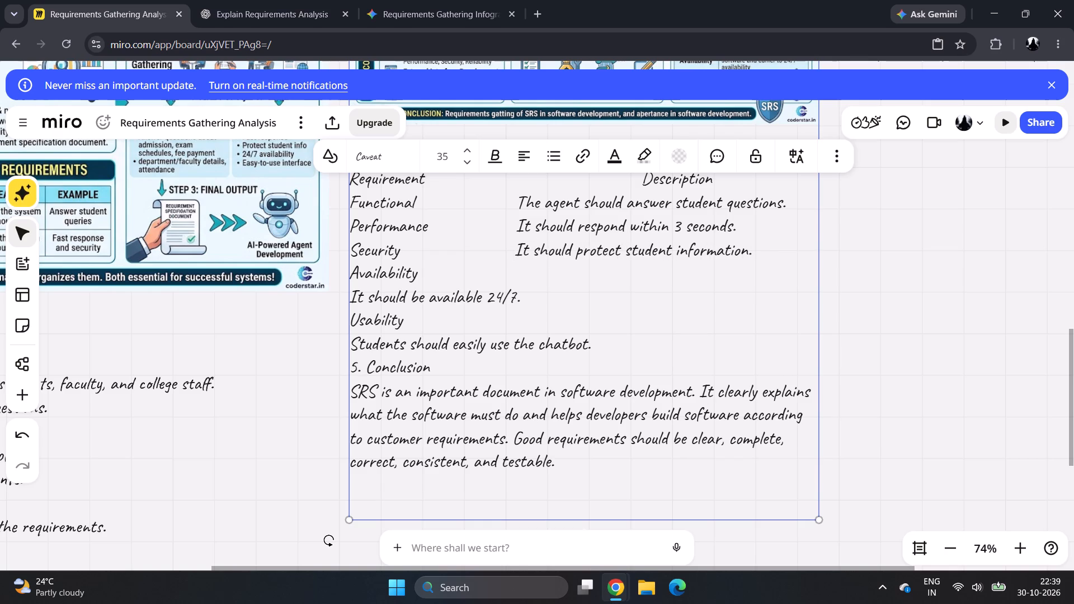
Join "It should be available 24/7." to the "Availability" line, spaced across to align with the descriptions above.
click(352, 298)
key(BackSpace)
key(space)
key(space)
key(space)
key(space)
key(space)
key(space)
key(space)
key(space)
key(space)
key(space)
key(space)
key(space)
key(space)
key(space)
key(space)
key(space)
key(space)
key(space)
key(space)
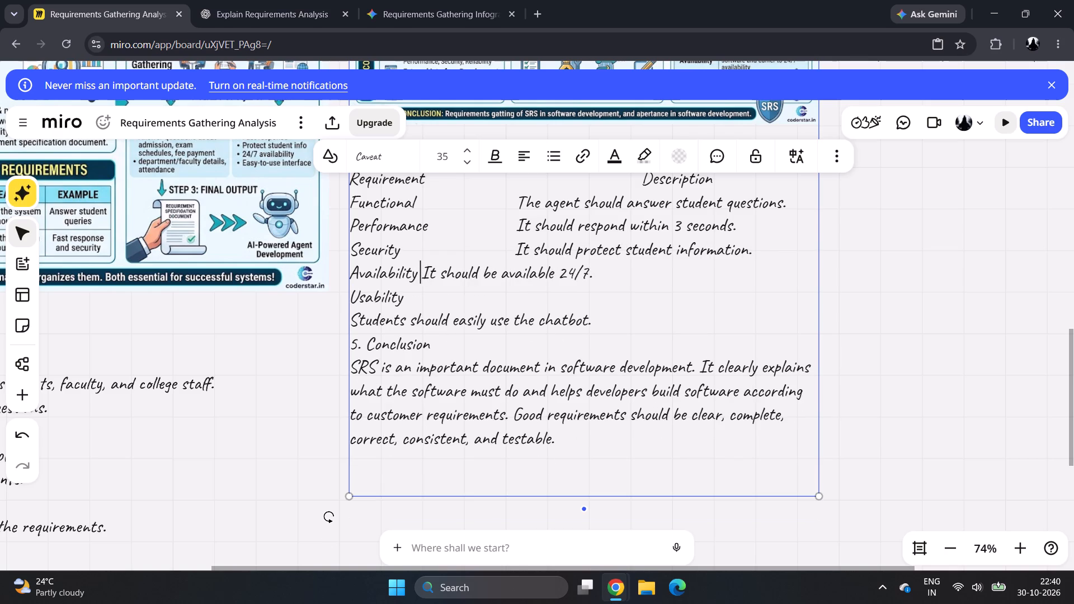
key(space)
key(space)
key(space)
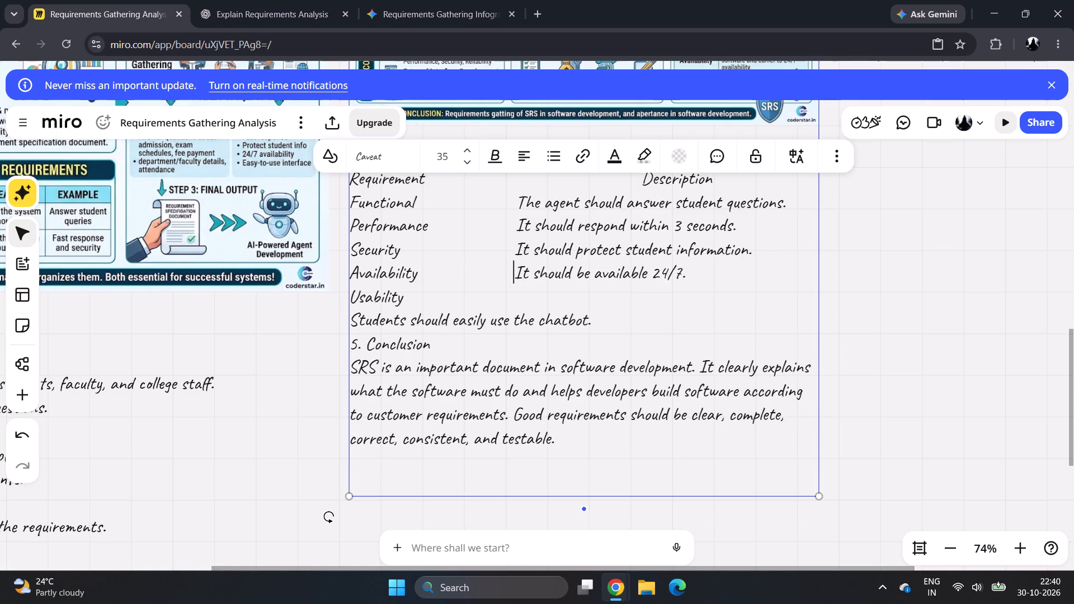
Join "Students should easily use the chatbot." to the "Usability" line, spaced across towards the Description column.
click(354, 318)
key(Left)
key(BackSpace)
key(space)
key(space)
key(space)
key(space)
key(space)
key(space)
key(space)
key(space)
key(space)
key(space)
key(space)
key(space)
key(space)
key(space)
key(space)
key(space)
key(space)
key(space)
key(space)
key(space)
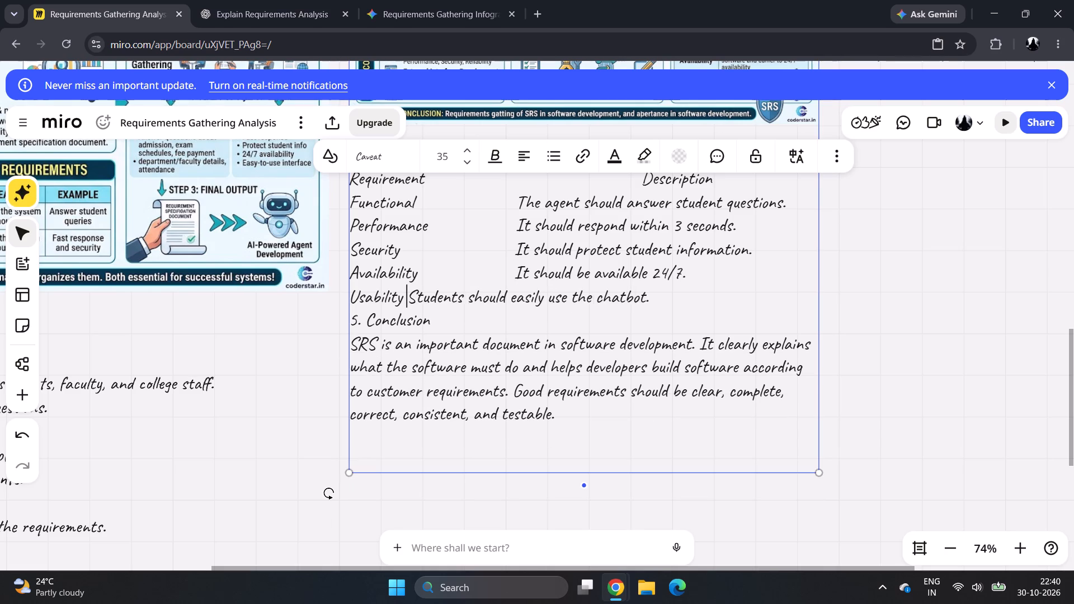
key(space)
key(space)
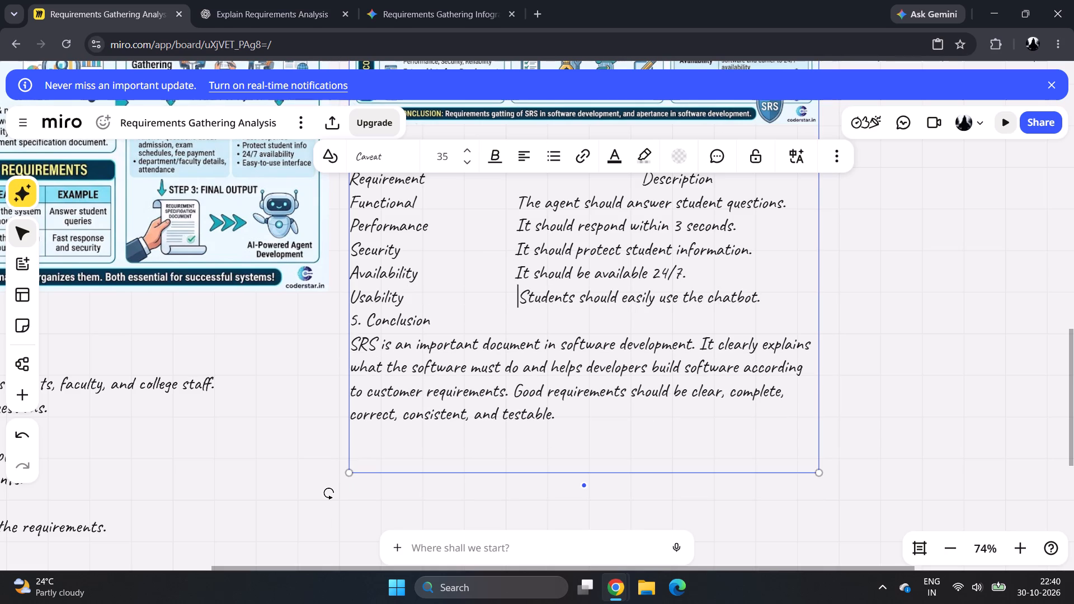
Add a colon after "5. Conclusion" and join the SRS conclusion paragraph onto that heading line.
click(436, 319)
key(shift+colon)
click(354, 341)
key(Left)
key(BackSpace)
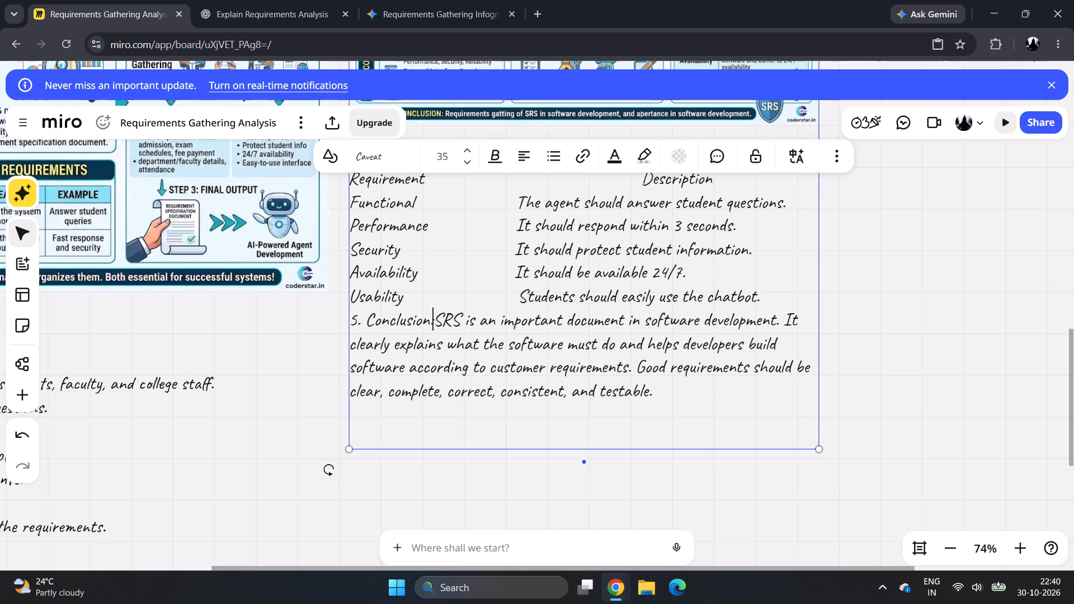
Indent the "Requirement" column heading by two spaces in the SRS example.
click(431, 366)
scroll(431, 366, up, 2)
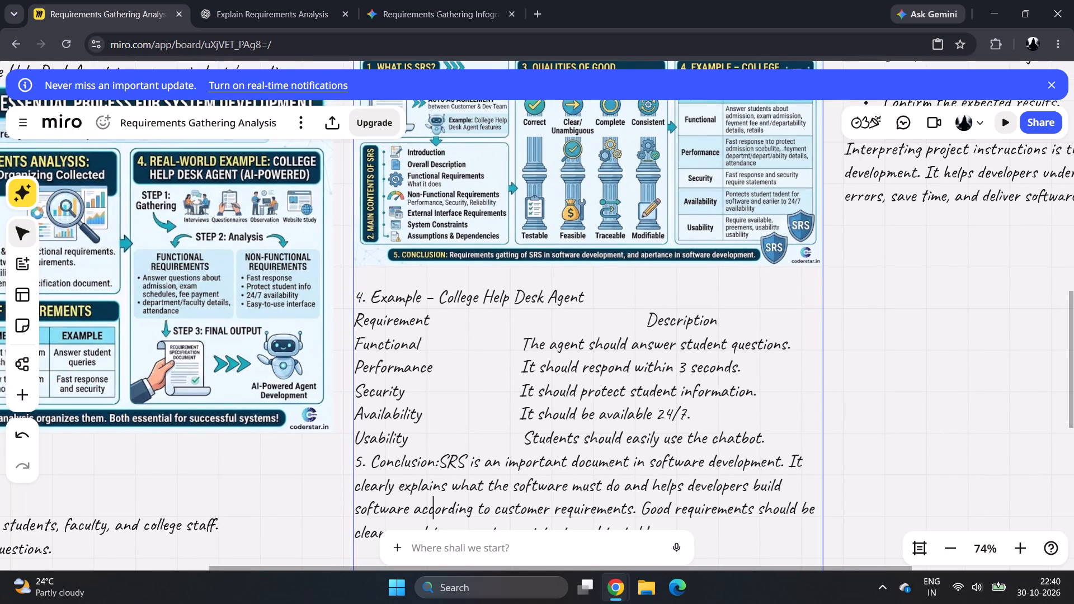
click(356, 317)
key(space)
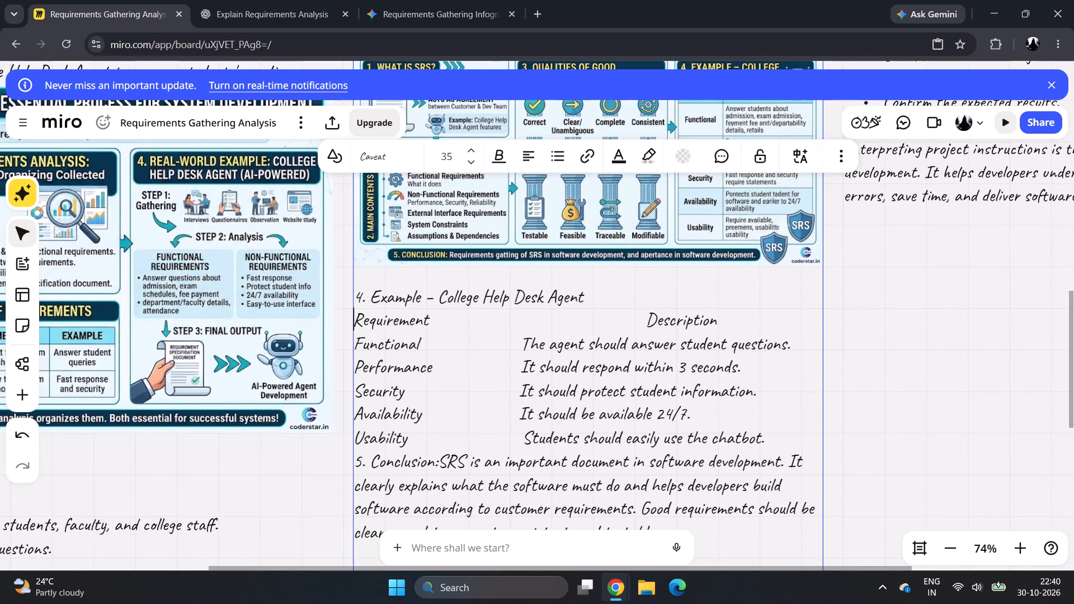
key(space)
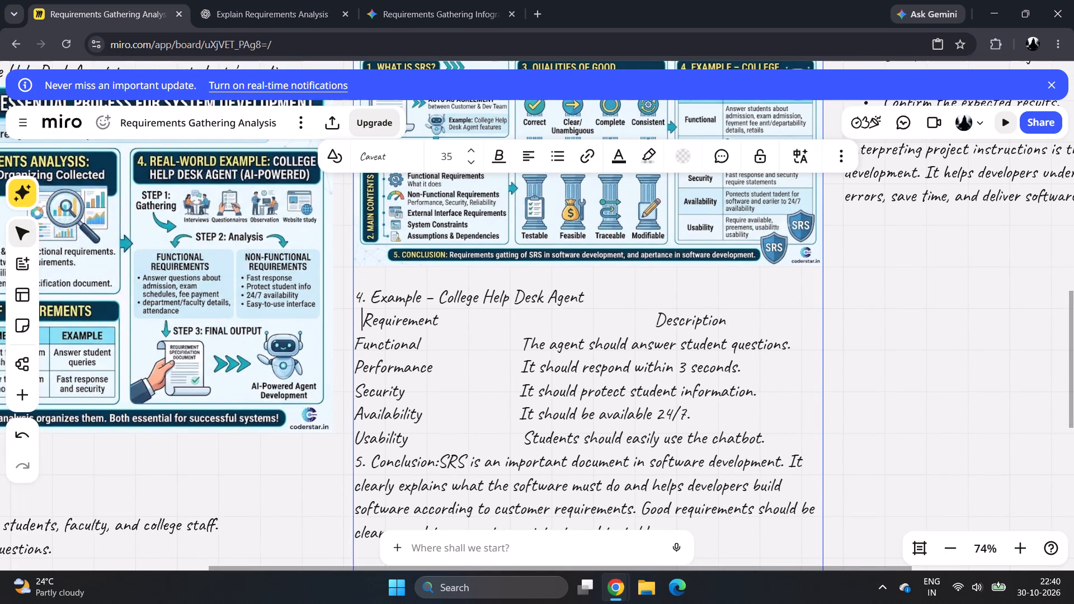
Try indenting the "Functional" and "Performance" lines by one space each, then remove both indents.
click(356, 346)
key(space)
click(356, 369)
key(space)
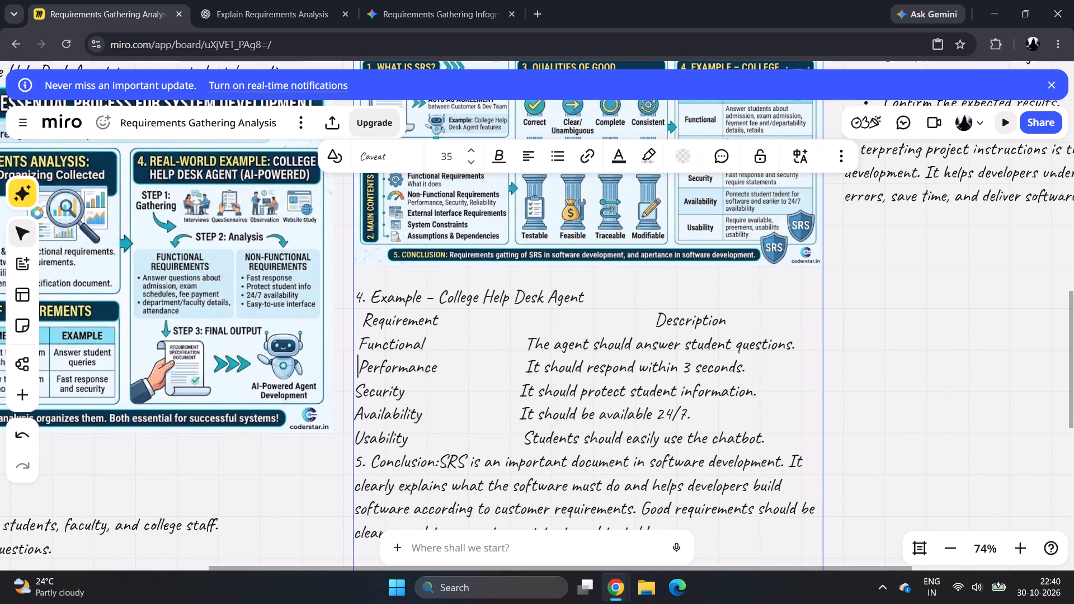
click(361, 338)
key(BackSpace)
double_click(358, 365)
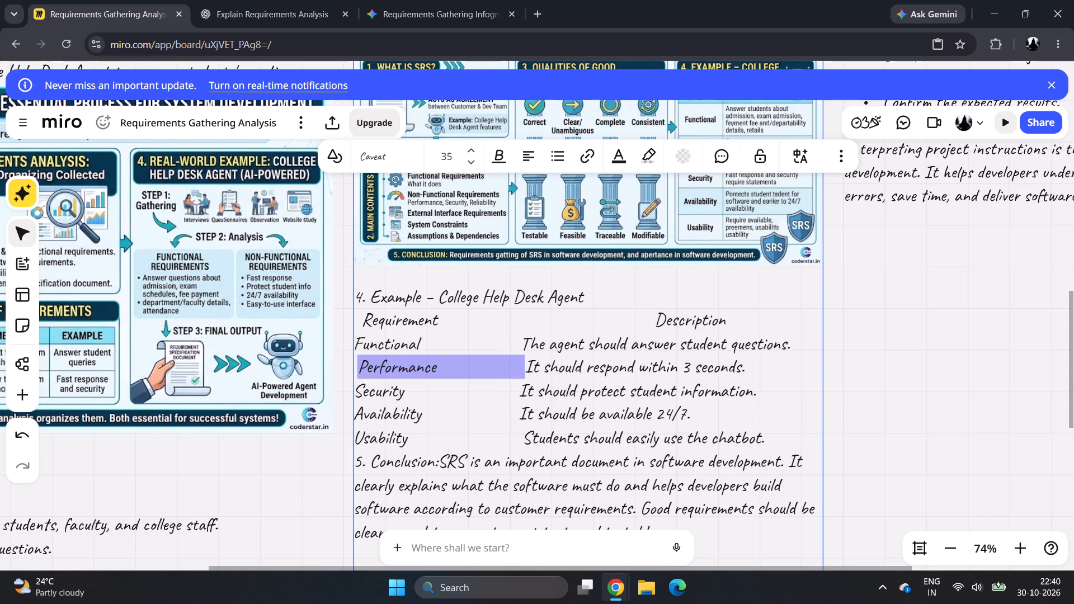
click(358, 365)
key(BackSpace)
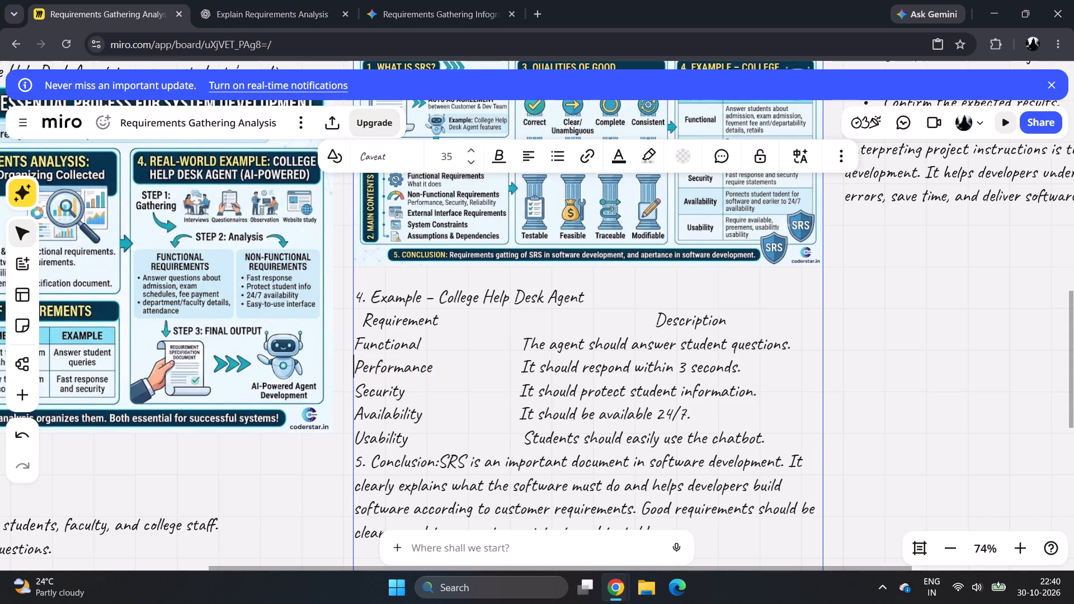
Remove one space before the Usability description so it aligns with the descriptions above it.
click(525, 441)
key(BackSpace)
click(629, 377)
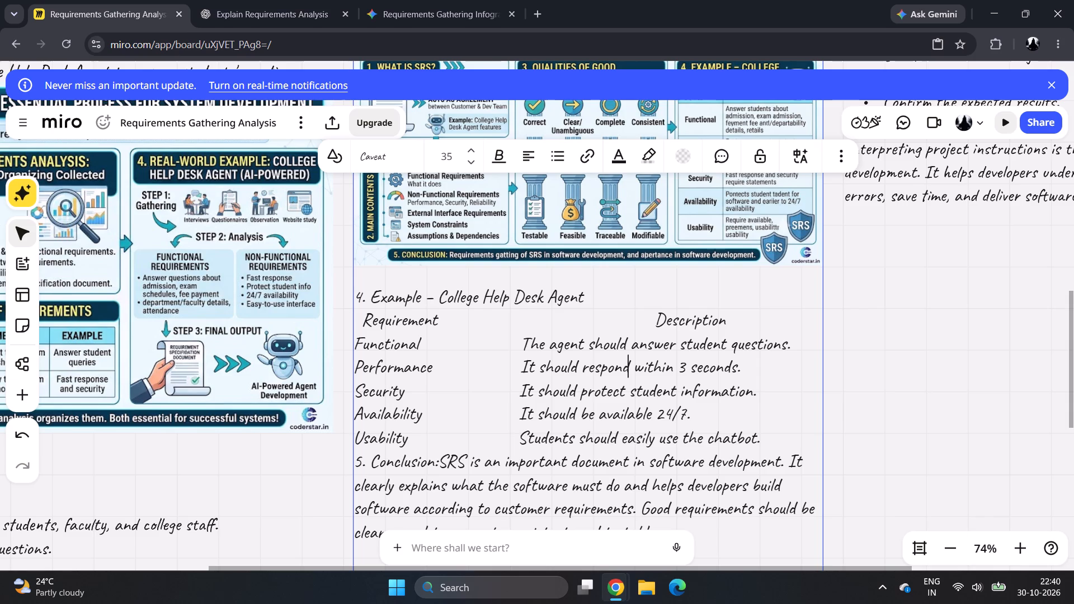
Bring the "Description" heading closer to "Requirement" by deleting 16 spaces, placing it over the middle of its column.
click(660, 320)
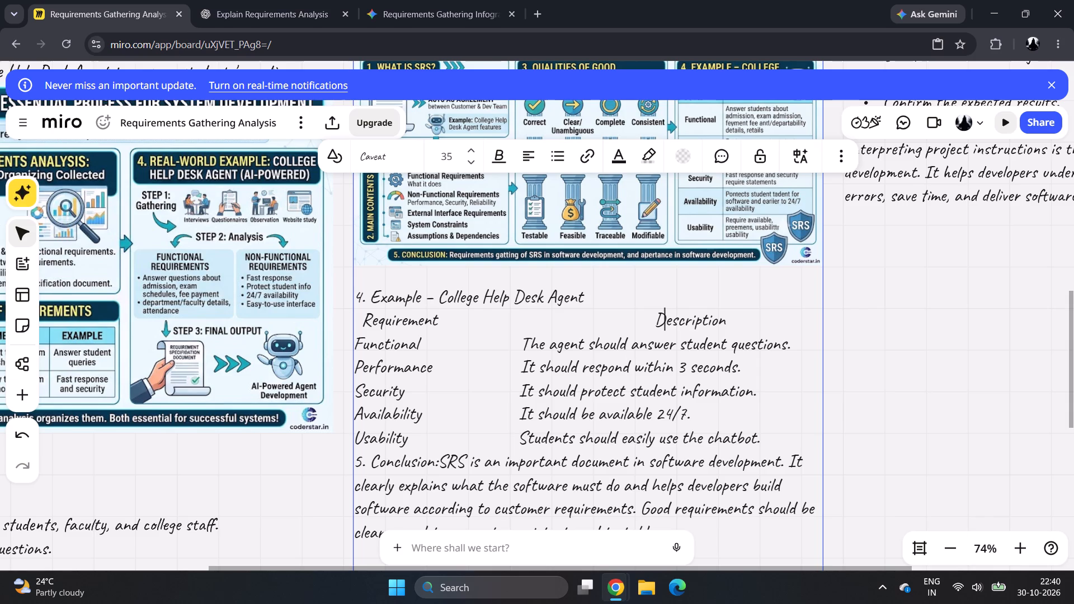
click(657, 320)
key(BackSpace)
key(BackSpace)
key(BackSpace)
key(BackSpace)
key(BackSpace)
key(BackSpace)
key(BackSpace)
key(BackSpace)
key(BackSpace)
key(BackSpace)
key(BackSpace)
key(BackSpace)
key(BackSpace)
key(BackSpace)
key(BackSpace)
key(BackSpace)
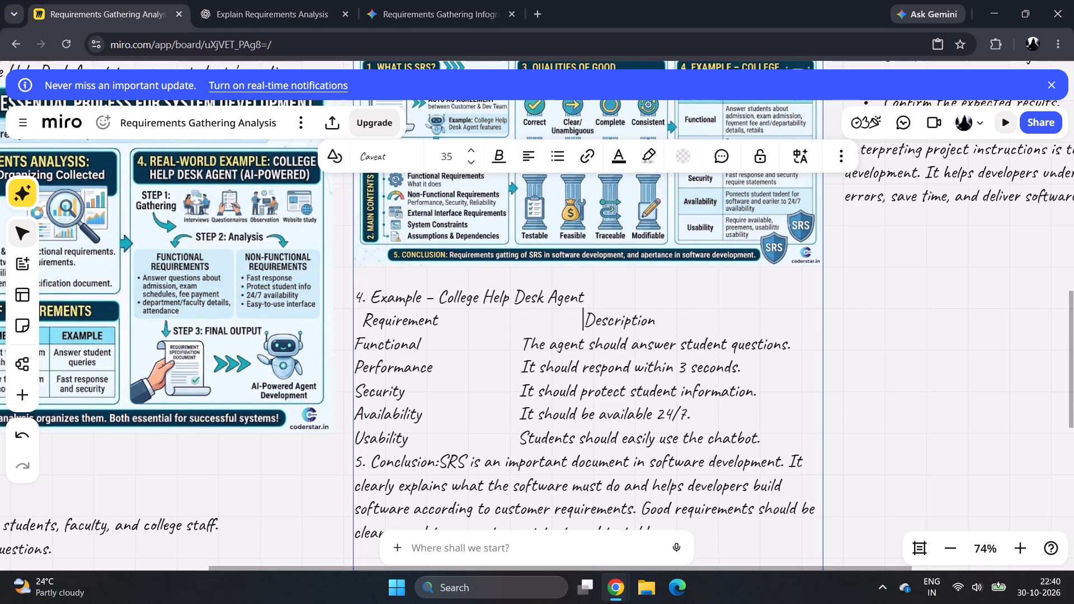
click(643, 370)
Make the "Description" and "Requirement" column headings bold in the SRS example.
drag(583, 324, 661, 328)
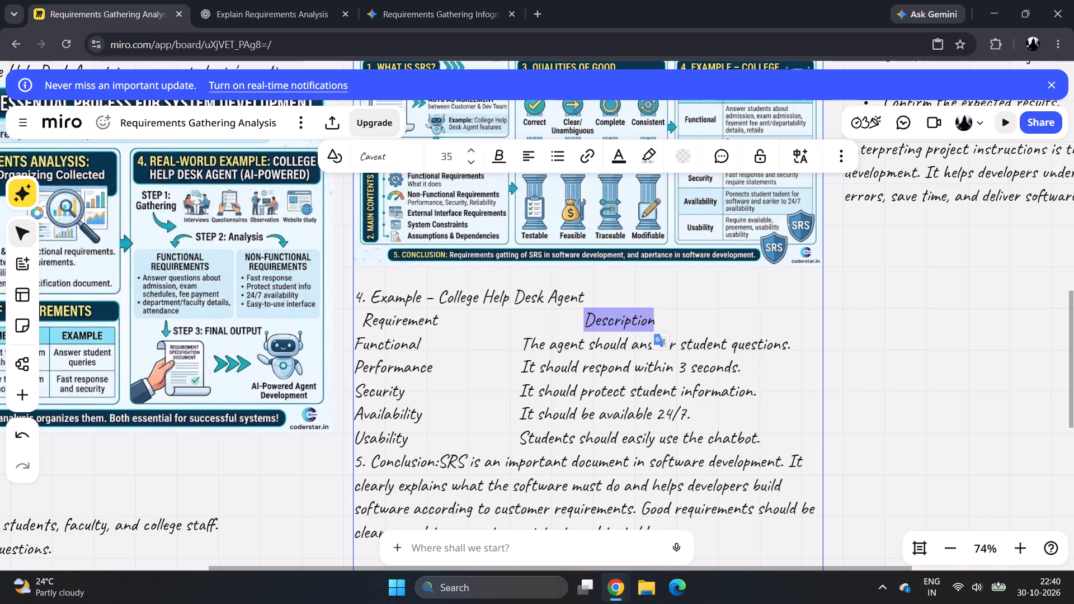
click(660, 320)
drag(660, 320, 583, 314)
click(503, 149)
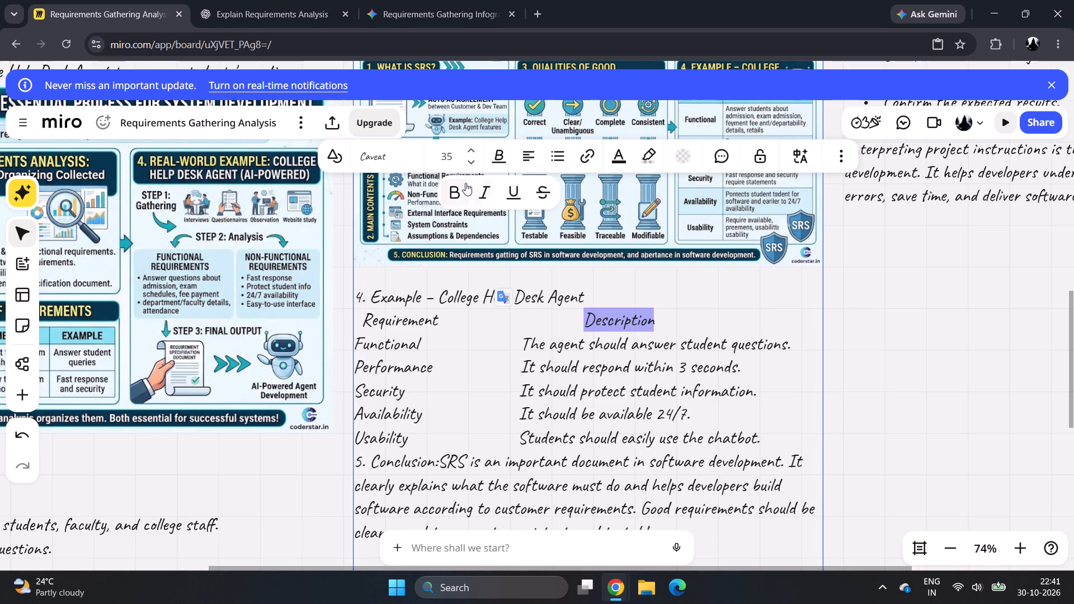
click(457, 187)
drag(443, 322, 365, 314)
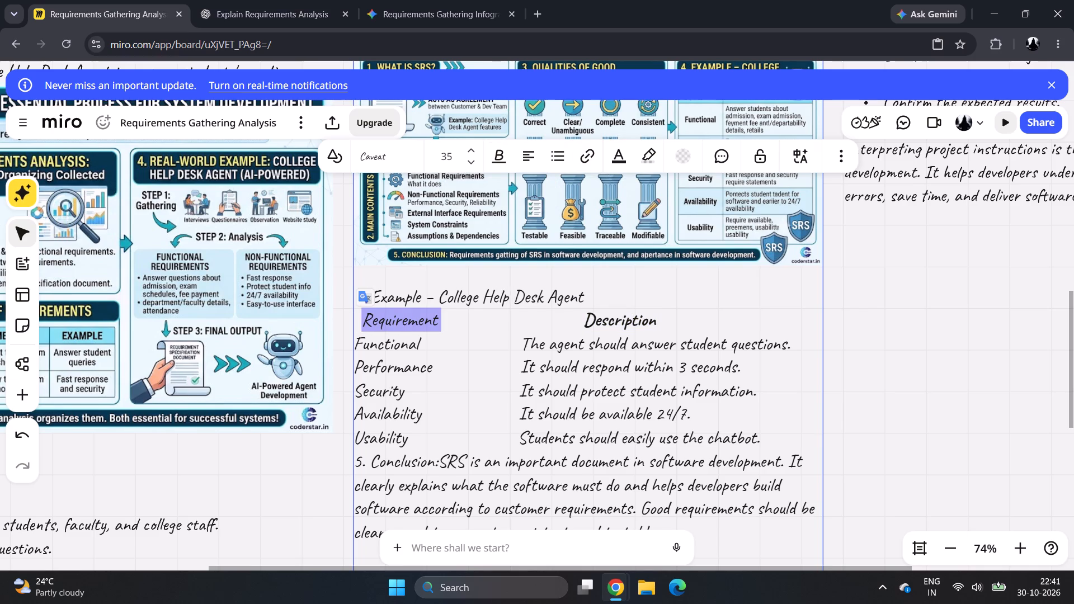
click(498, 168)
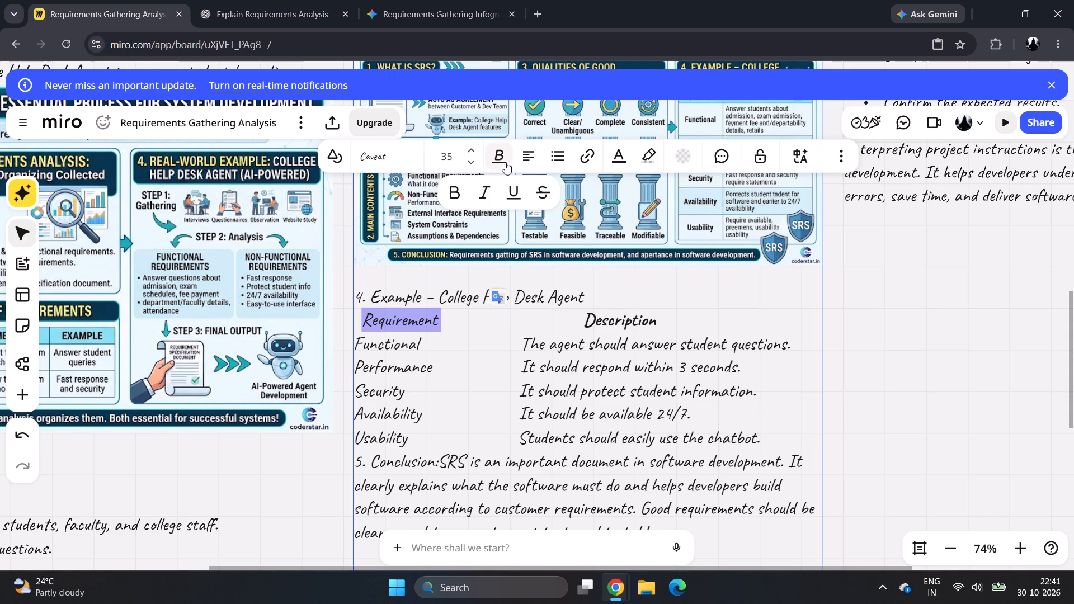
click(459, 189)
click(532, 314)
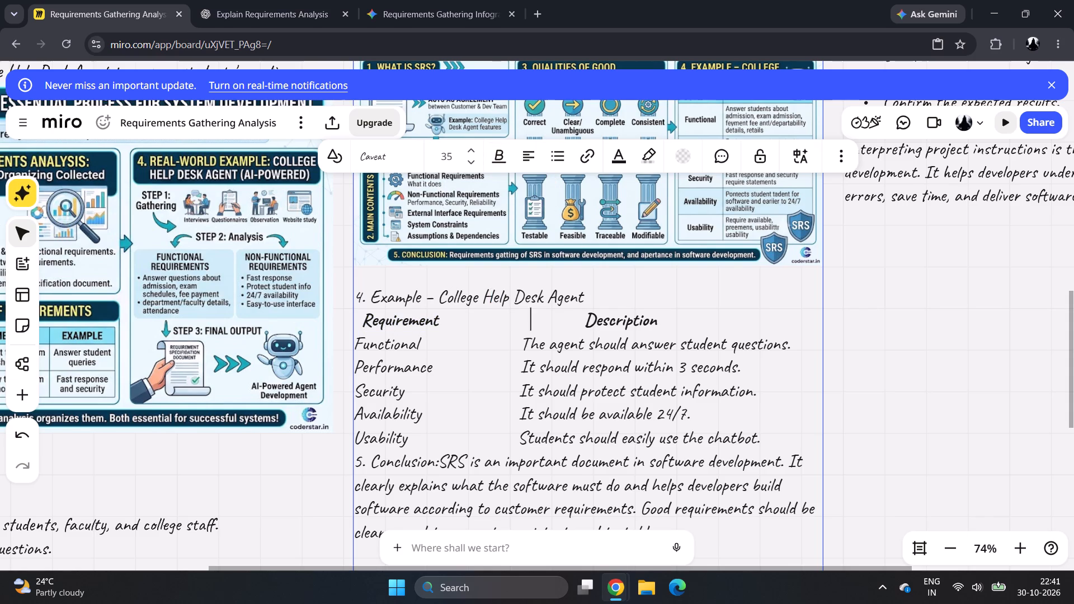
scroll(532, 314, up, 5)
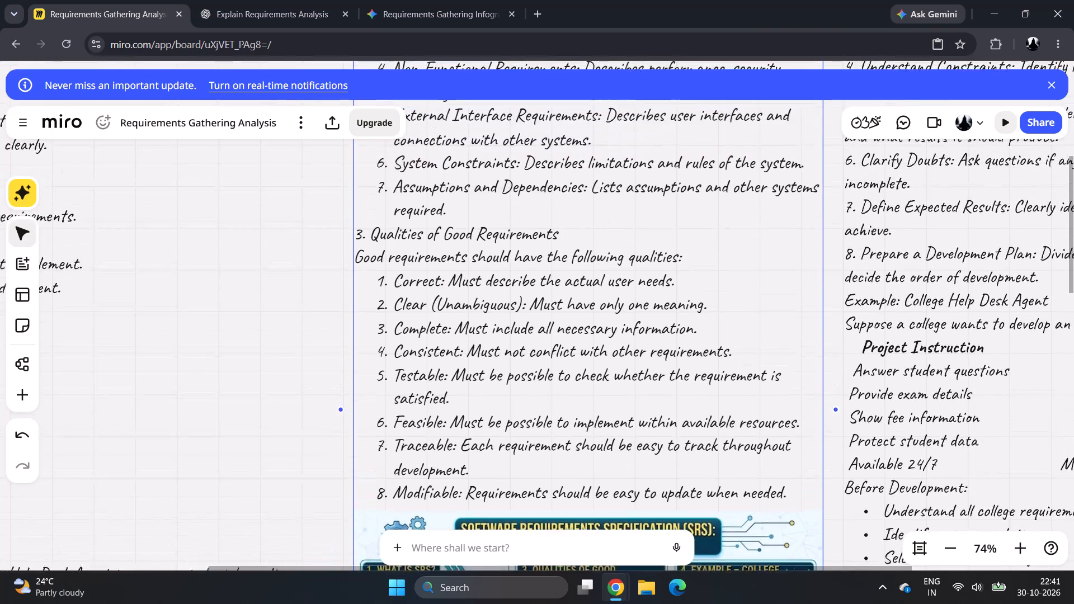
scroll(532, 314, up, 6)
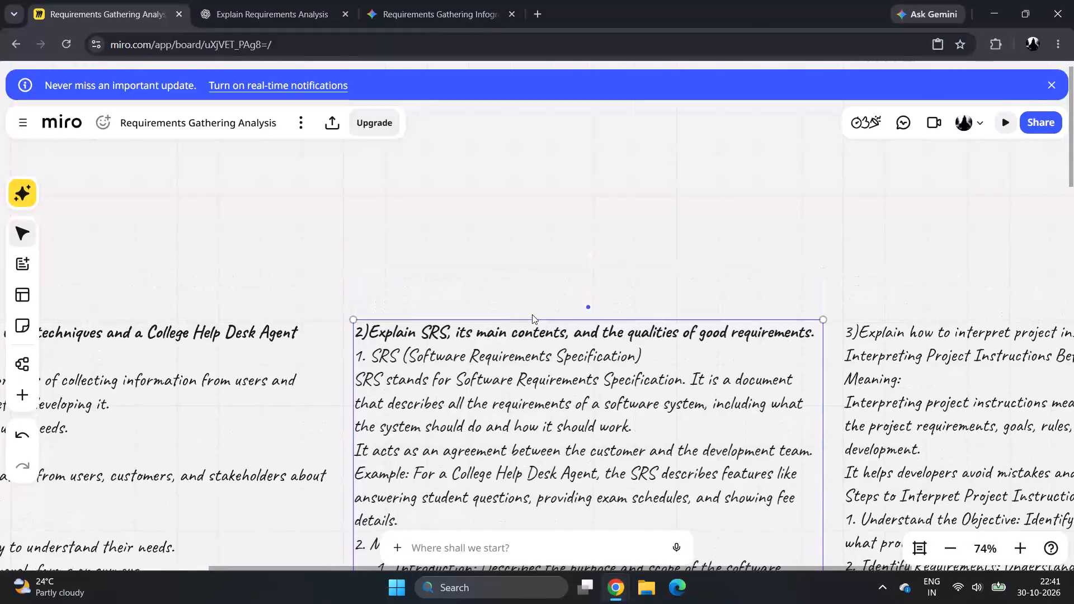
Lock the SRS answer's text block on the board.
scroll(532, 314, down, 3)
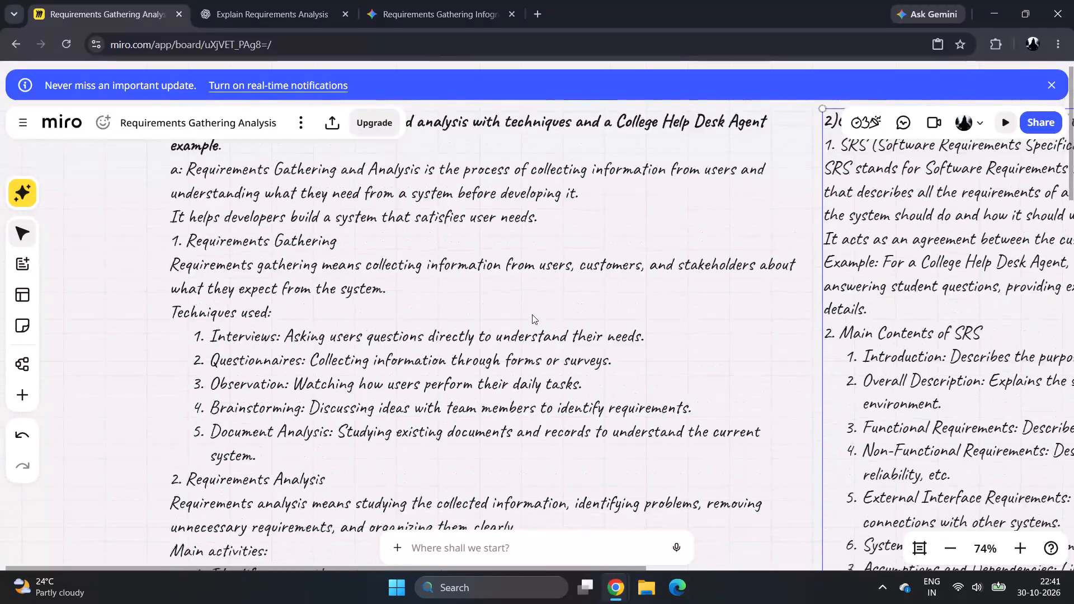
scroll(532, 314, down, 2)
scroll(532, 314, up, 1)
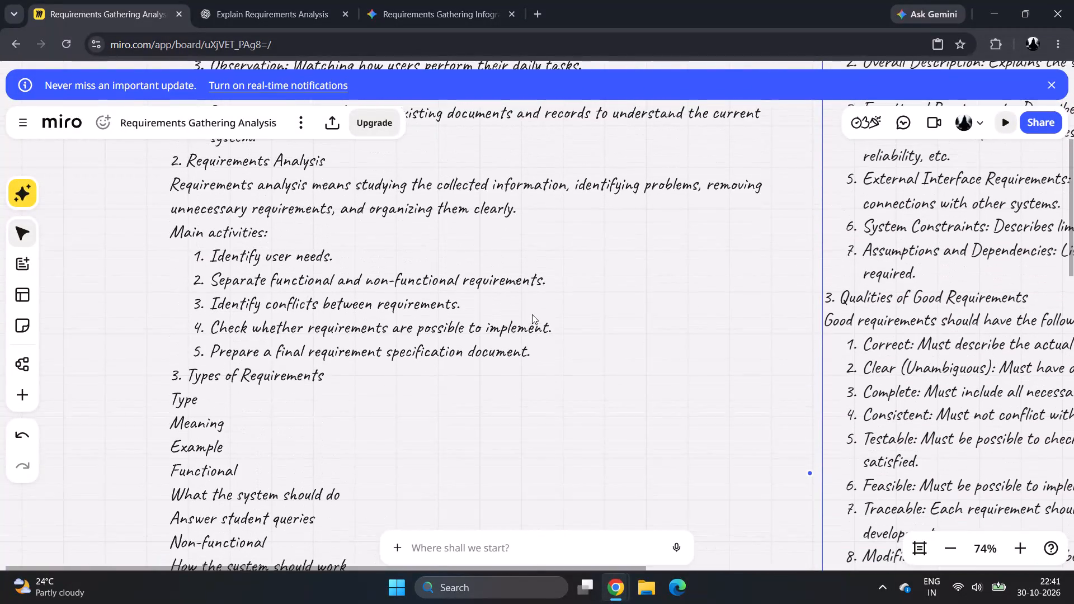
scroll(532, 314, up, 1)
scroll(532, 314, down, 3)
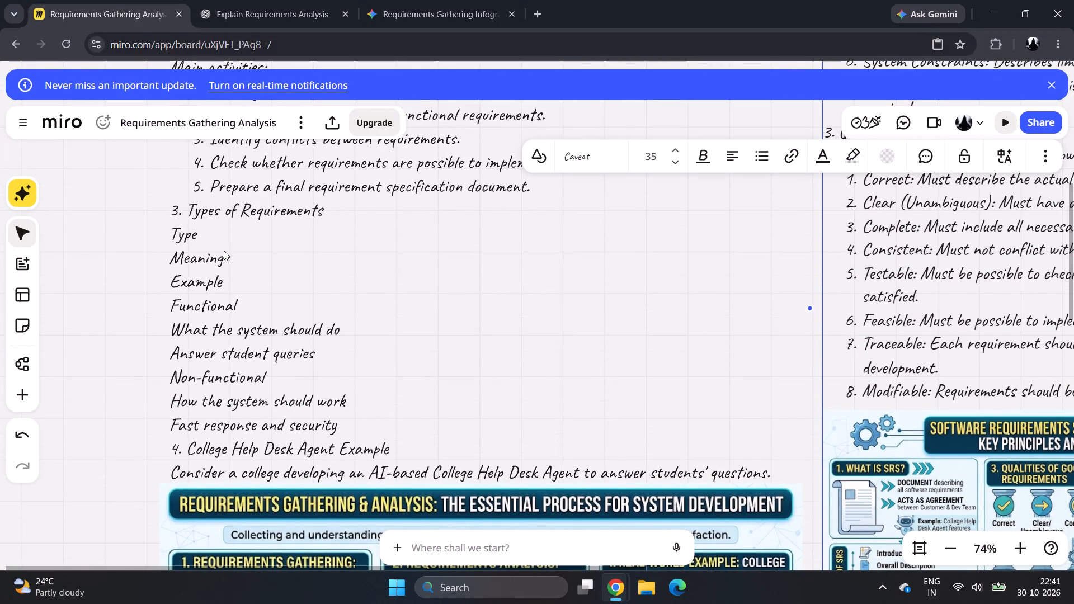
click(224, 251)
click(879, 259)
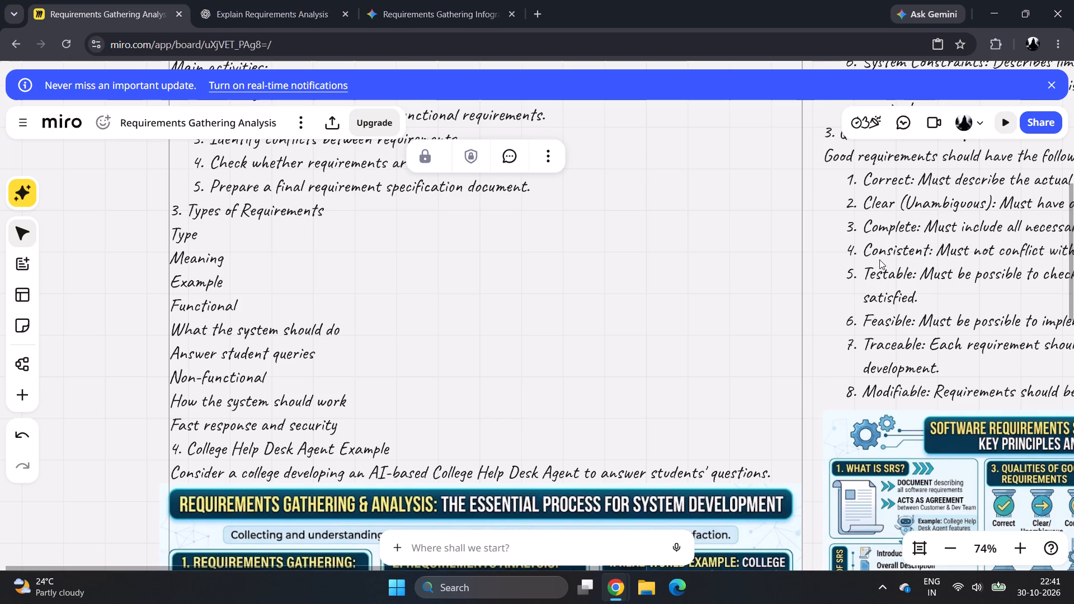
click(955, 155)
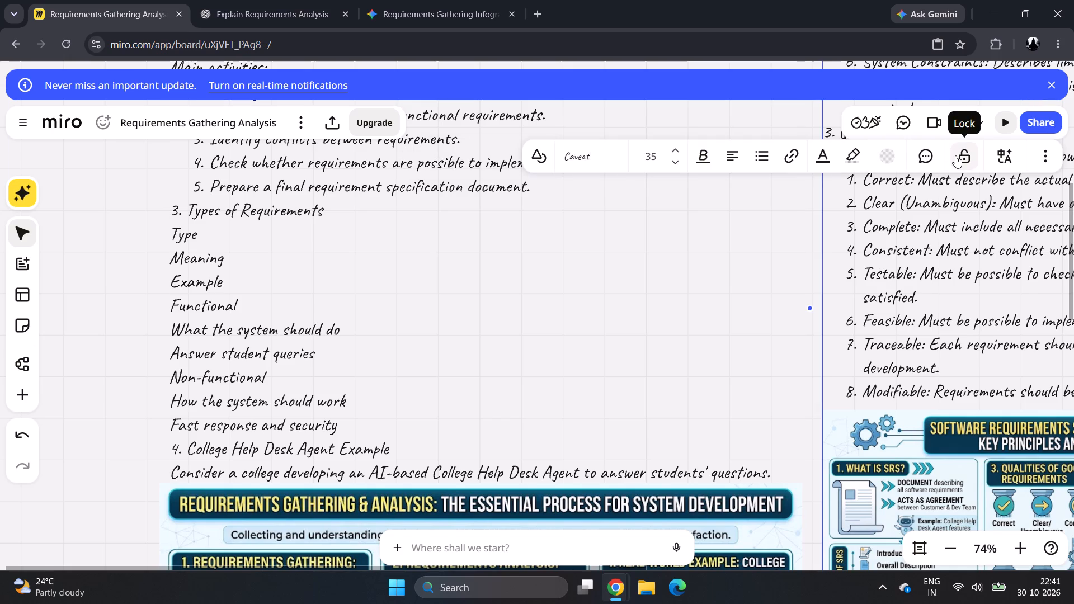
Unlock the first answer's text block, on requirements gathering and analysis, for editing.
click(586, 372)
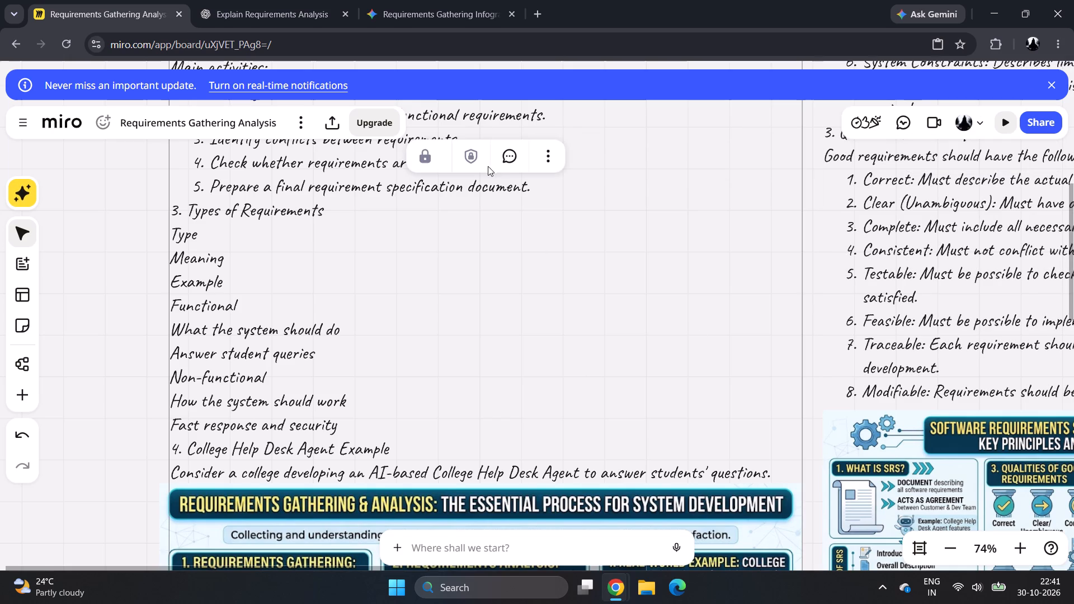
click(427, 157)
click(428, 154)
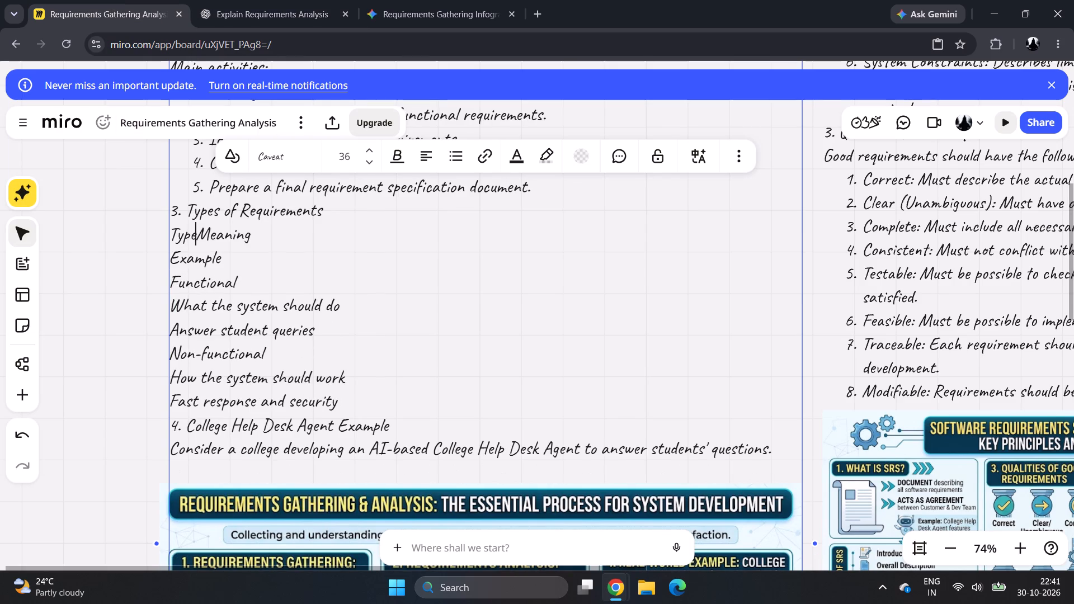
key(space)
key(space)
key(space)
key(space)
key(space)
key(space)
key(space)
key(space)
key(space)
key(space)
key(space)
key(space)
key(space)
key(space)
key(space)
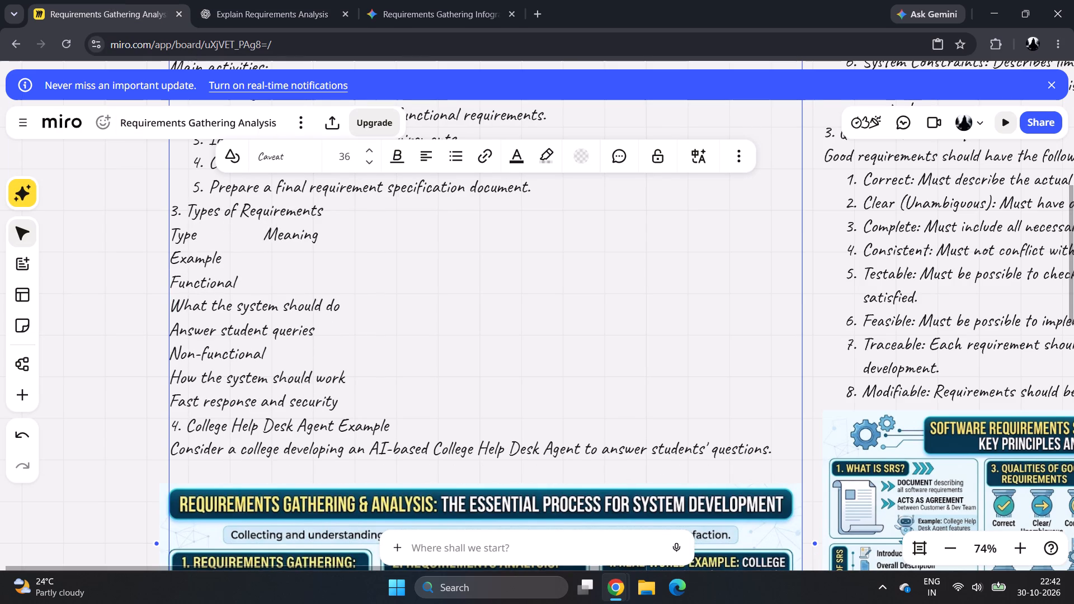
Join "Example" onto the "Type" and "Meaning" heading line, with a gap of about 20 spaces after "Meaning".
click(174, 258)
key(Left)
key(BackSpace)
key(space)
key(space)
key(space)
key(space)
key(space)
key(space)
key(space)
key(space)
key(space)
key(space)
key(space)
key(space)
key(space)
key(space)
key(space)
key(space)
key(space)
key(space)
key(space)
key(space)
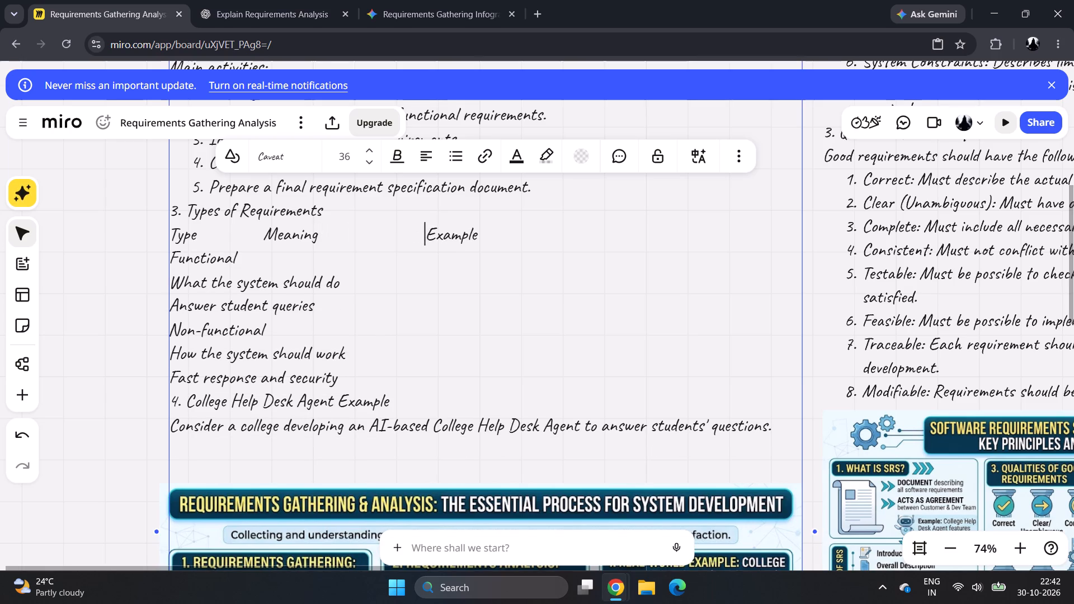
Widen the gap between the "Type" and "Meaning" headings by about five spaces.
key(Left)
key(Left)
key(Left)
key(Left)
key(Left)
key(Left)
key(Left)
key(Left)
key(Left)
key(Left)
key(Left)
key(Left)
key(Left)
key(Left)
key(Left)
key(Left)
key(Left)
key(Left)
key(Left)
key(Left)
key(Right)
key(space)
key(space)
key(space)
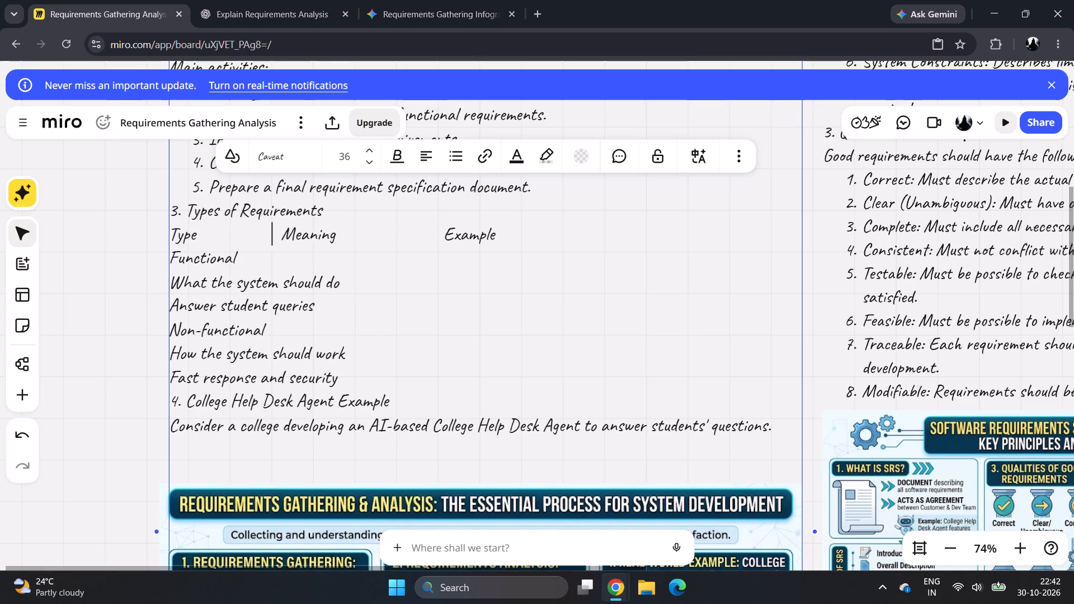
key(space)
key(space)
Join "What the system should do" onto the "Functional" line, spaced to start slightly before the "Meaning" heading.
click(170, 284)
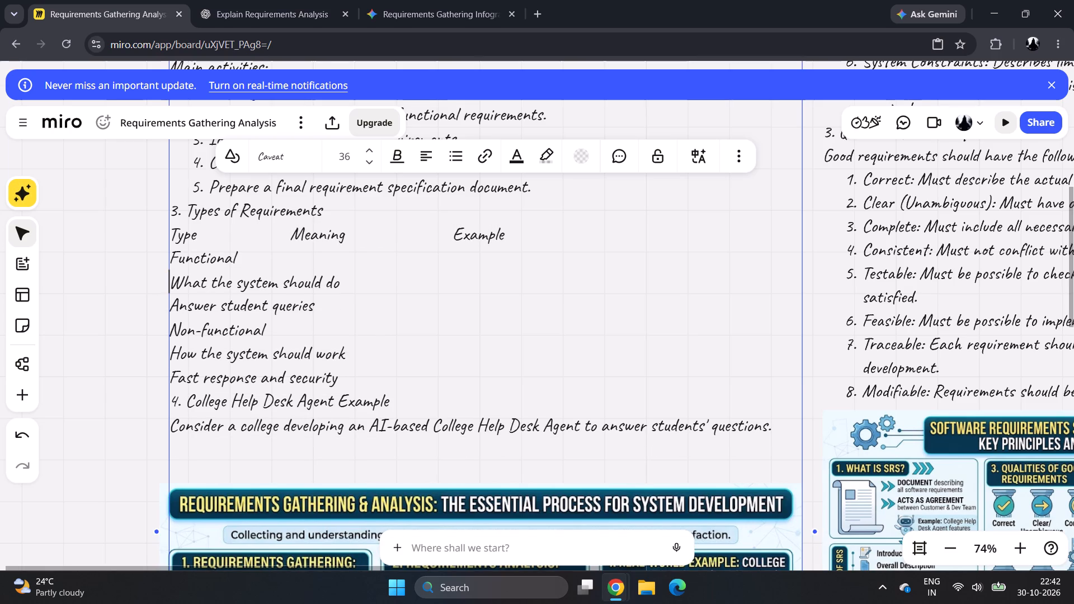
key(BackSpace)
key(space)
key(space)
key(space)
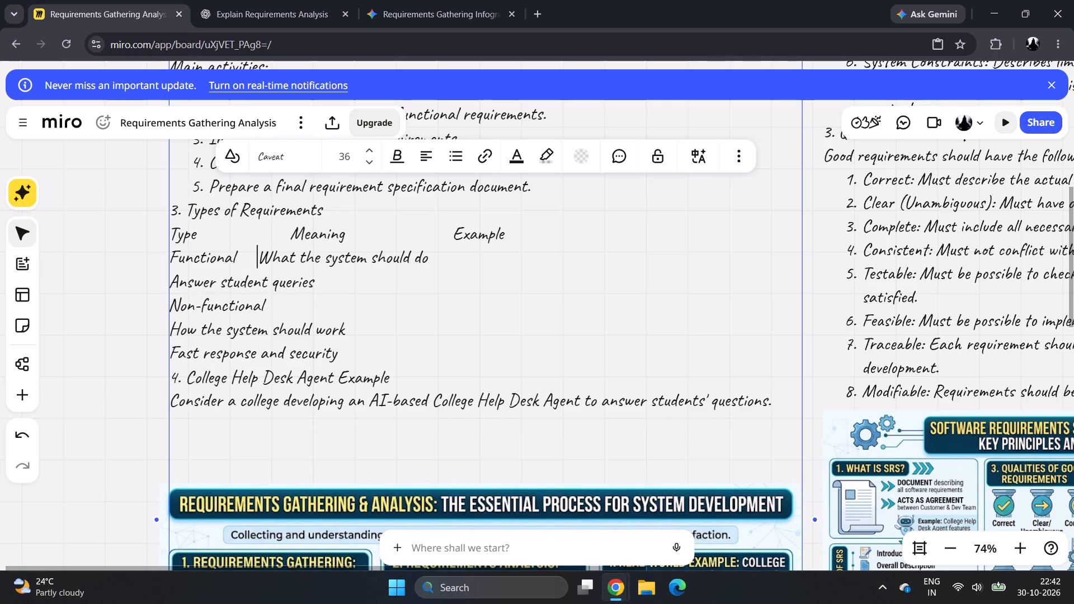
key(space)
key(space)
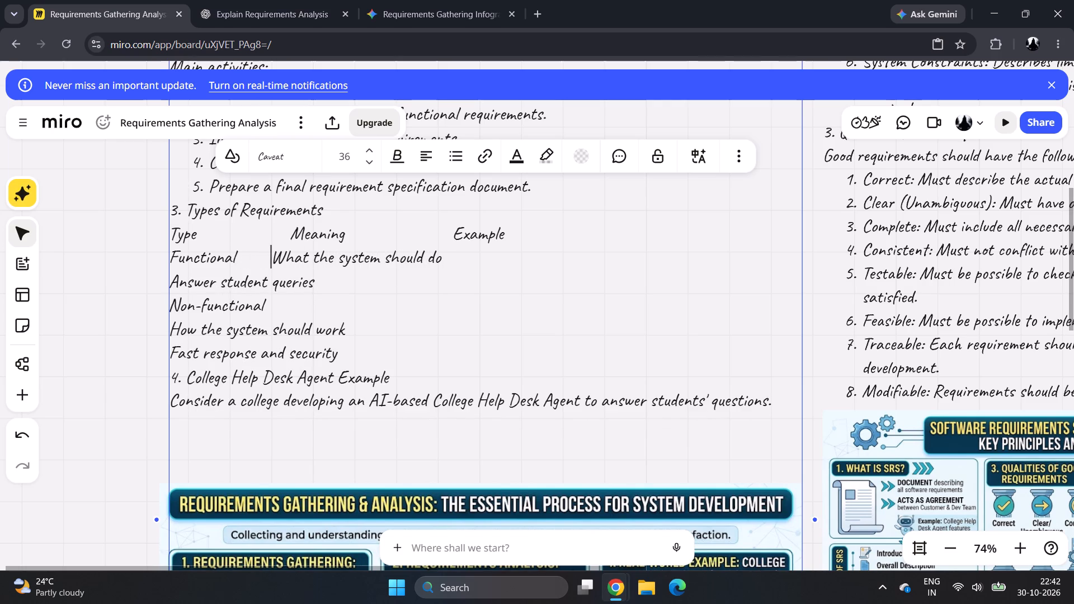
Join "Answer student queries" onto the end of the "Functional" line, separated by 16 spaces.
key(Right)
key(Right)
key(Right)
key(Right)
key(Right)
key(Right)
key(Right)
key(Right)
key(Right)
key(Right)
key(Right)
key(Right)
key(Right)
key(Right)
key(Right)
key(Right)
key(Right)
key(Right)
key(Right)
key(Right)
key(Right)
key(Right)
key(BackSpace)
key(space)
key(space)
key(space)
key(space)
key(space)
key(space)
key(space)
key(space)
key(space)
key(space)
key(space)
key(space)
key(space)
key(space)
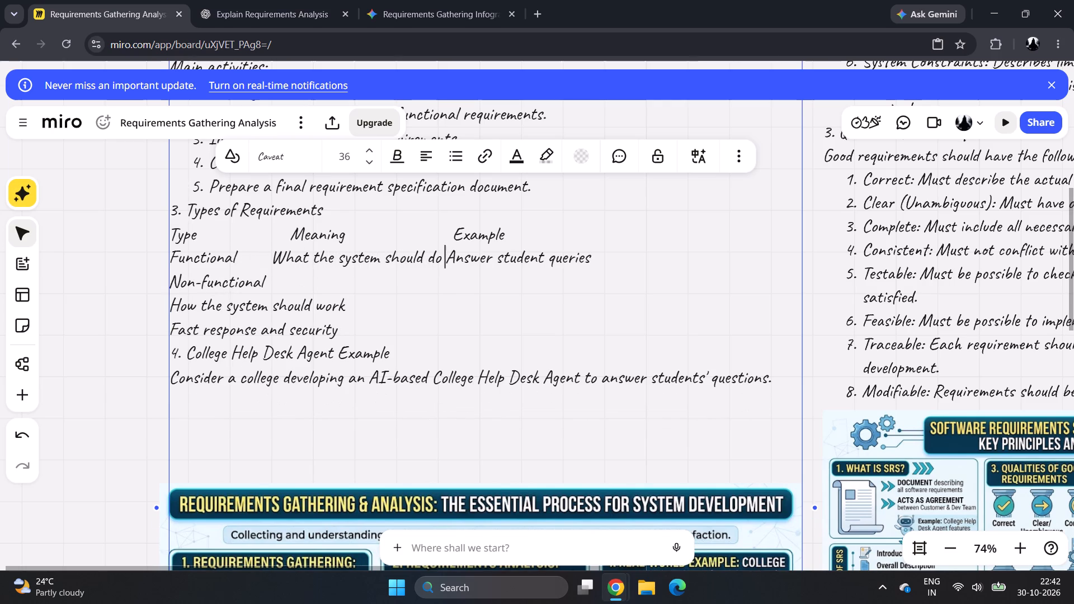
key(space)
key(space)
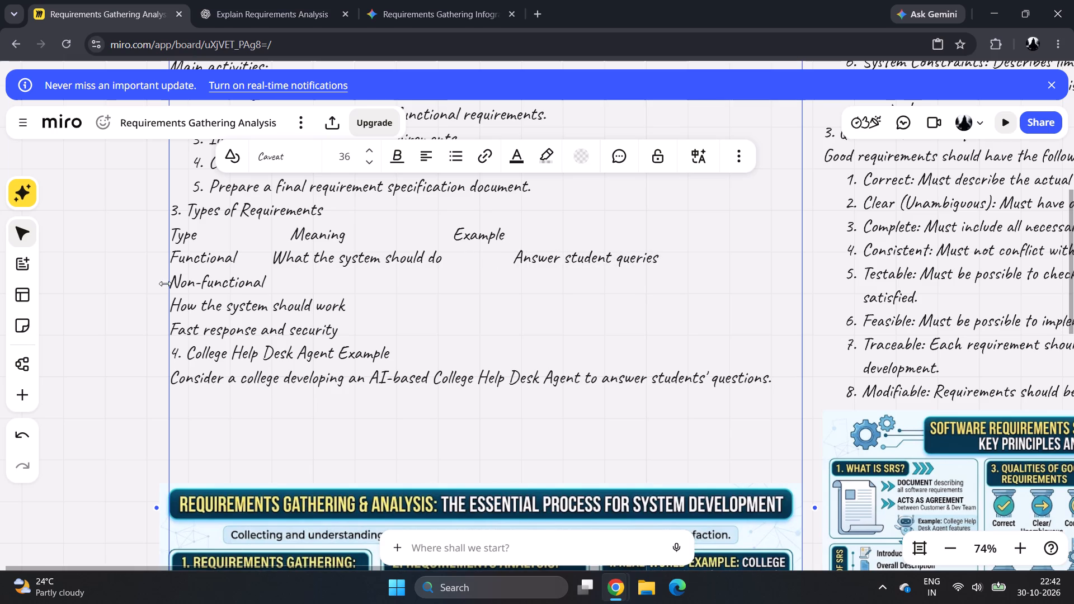
Join "How the system should work" onto the "Non-functional" line, separated by about nine spaces.
click(174, 307)
key(Left)
key(BackSpace)
key(space)
key(space)
key(space)
key(space)
key(space)
key(space)
key(space)
key(space)
key(space)
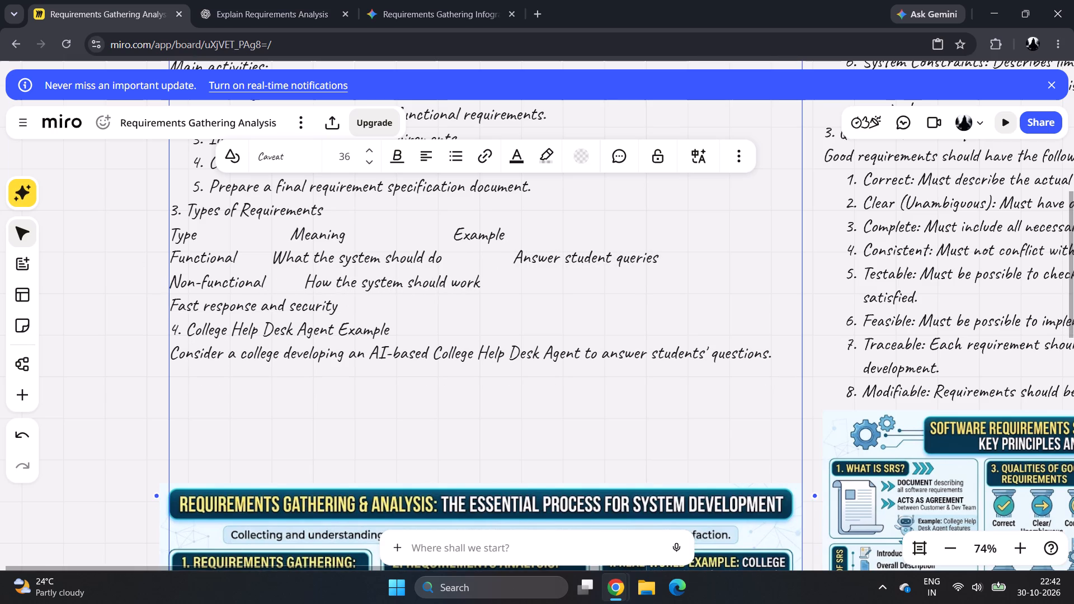
Join "Fast response and security" onto the end of the "Non-functional" line, separated by 15 spaces.
click(175, 304)
key(Left)
key(BackSpace)
key(space)
key(space)
key(space)
key(space)
key(space)
key(space)
key(space)
key(space)
key(space)
key(space)
key(space)
key(space)
key(space)
key(space)
key(space)
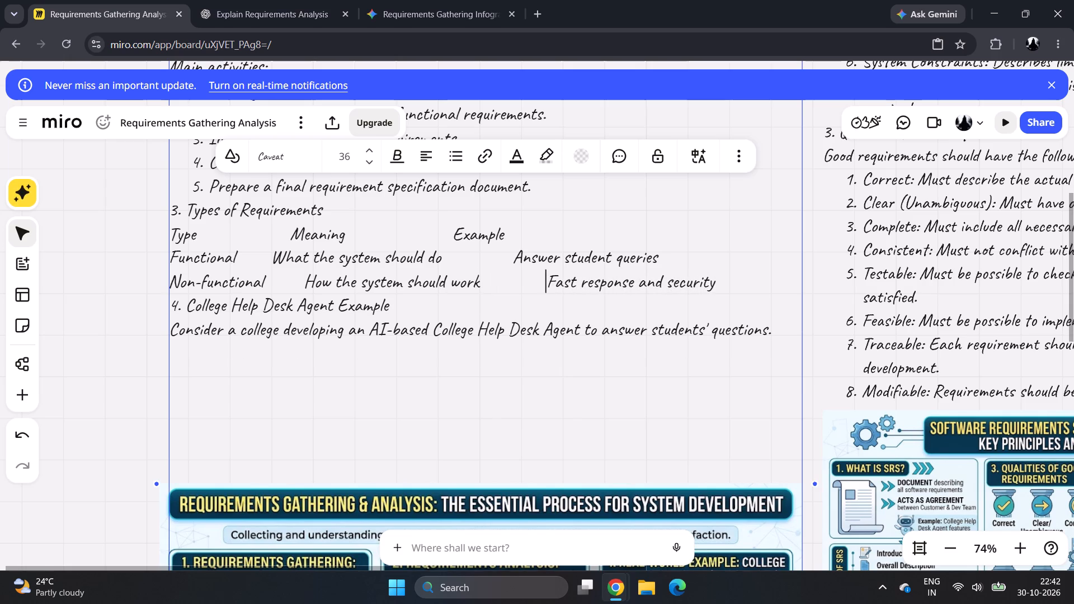
Insert a blank line between the "Non-functional" line and the "4. College Help Desk Agent Example" heading.
click(740, 289)
key(Return)
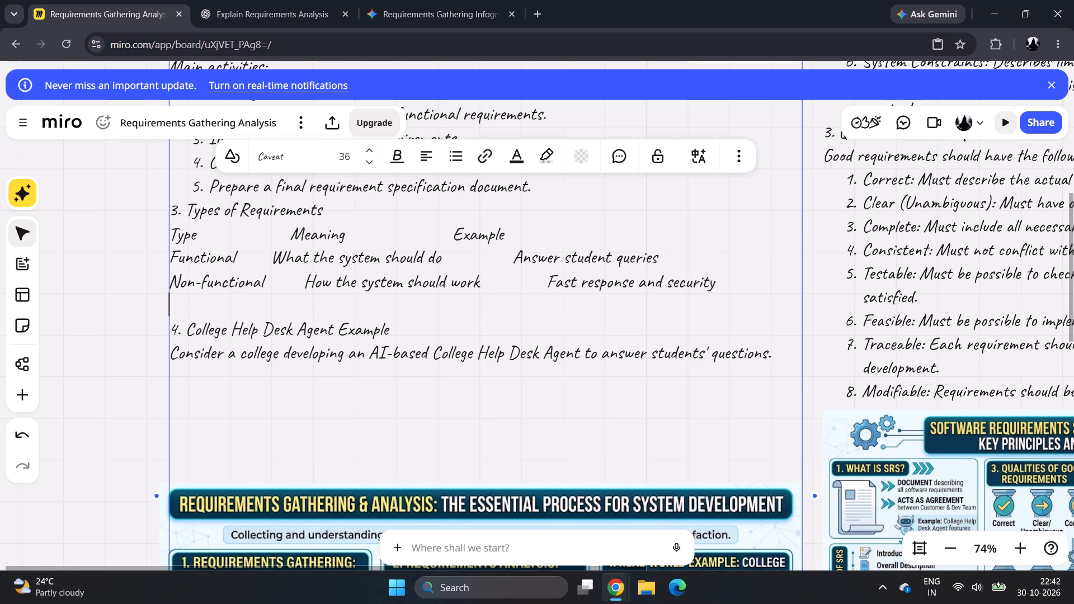
Unlock the first answer's infographic, move it up directly below the "Consider a college developing" line, and lock it again.
scroll(620, 353, down, 1)
scroll(620, 353, up, 1)
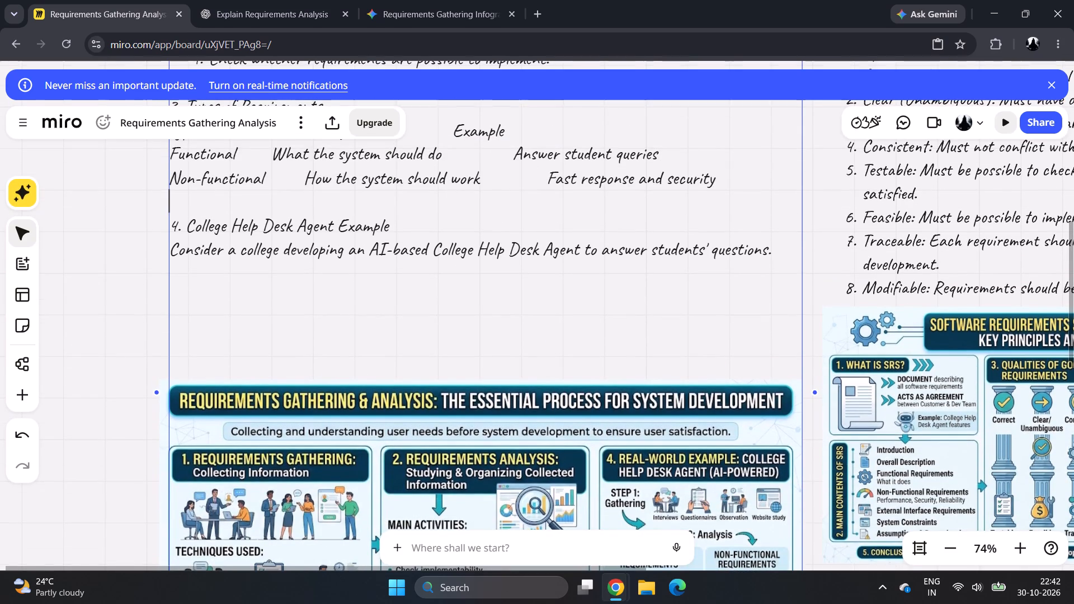
click(338, 360)
scroll(338, 360, down, 2)
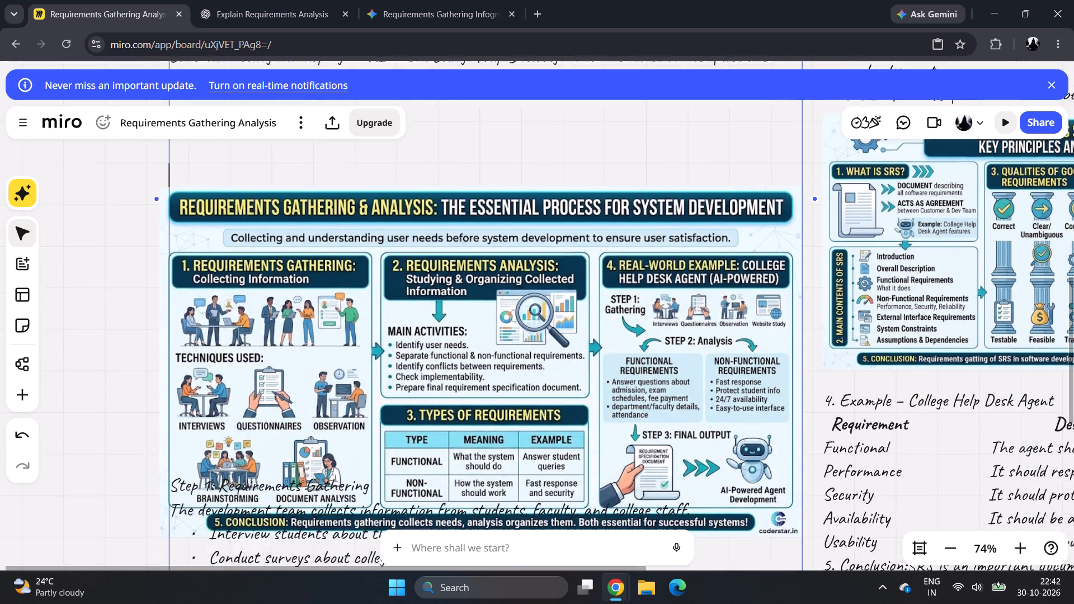
scroll(338, 360, down, 1)
scroll(338, 360, up, 2)
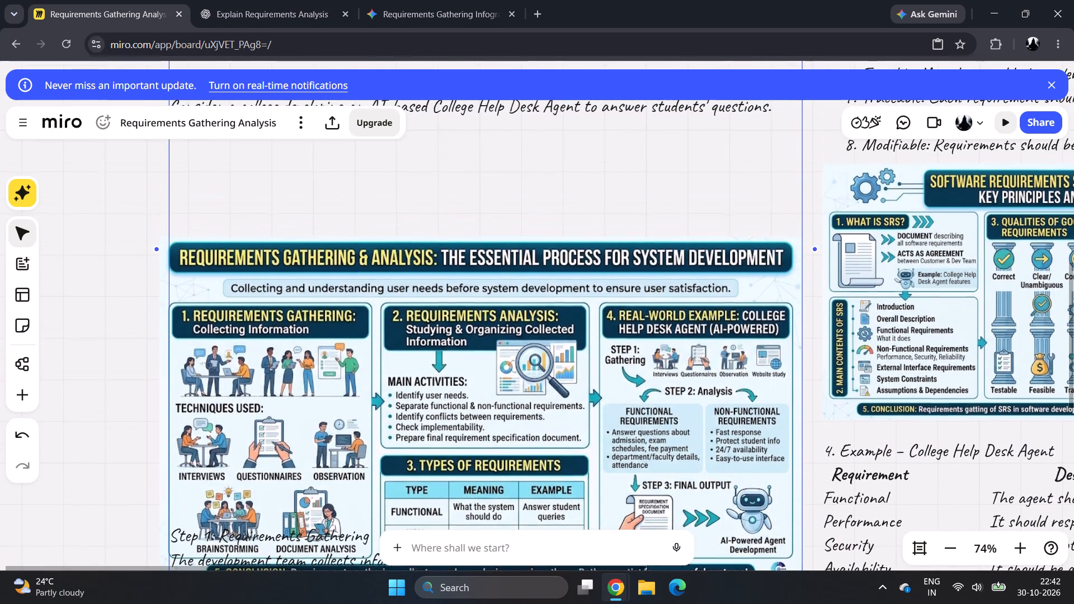
scroll(338, 360, up, 1)
scroll(338, 360, down, 1)
click(420, 316)
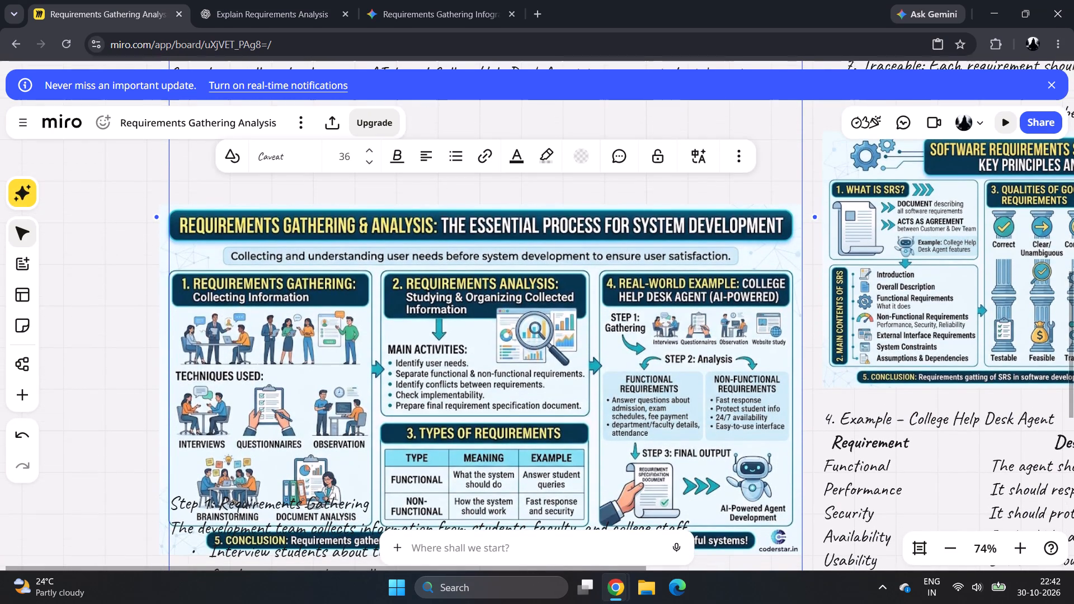
click(483, 298)
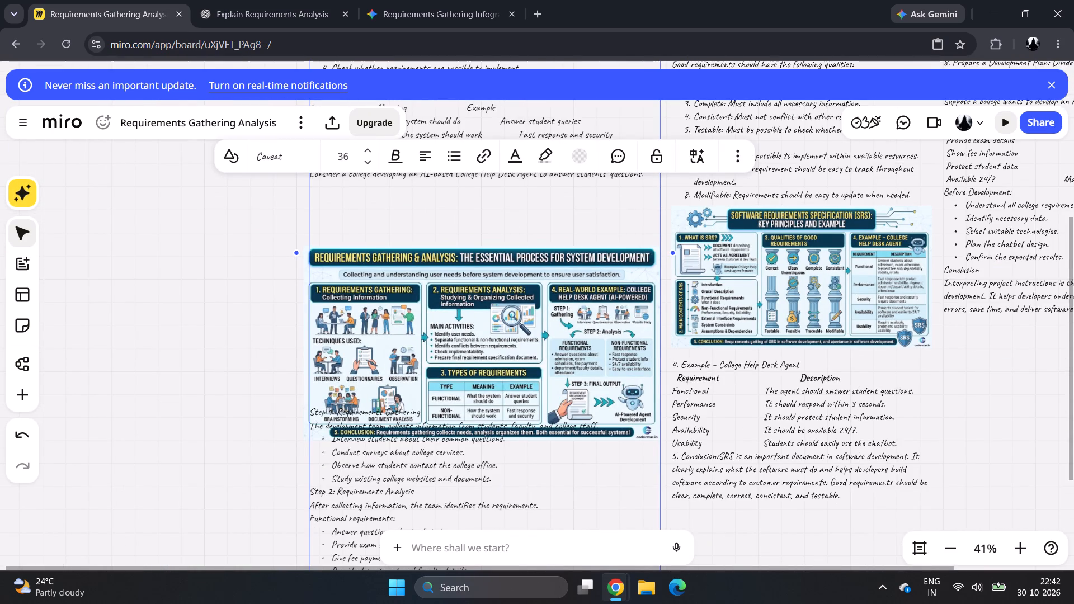
click(535, 290)
click(535, 290)
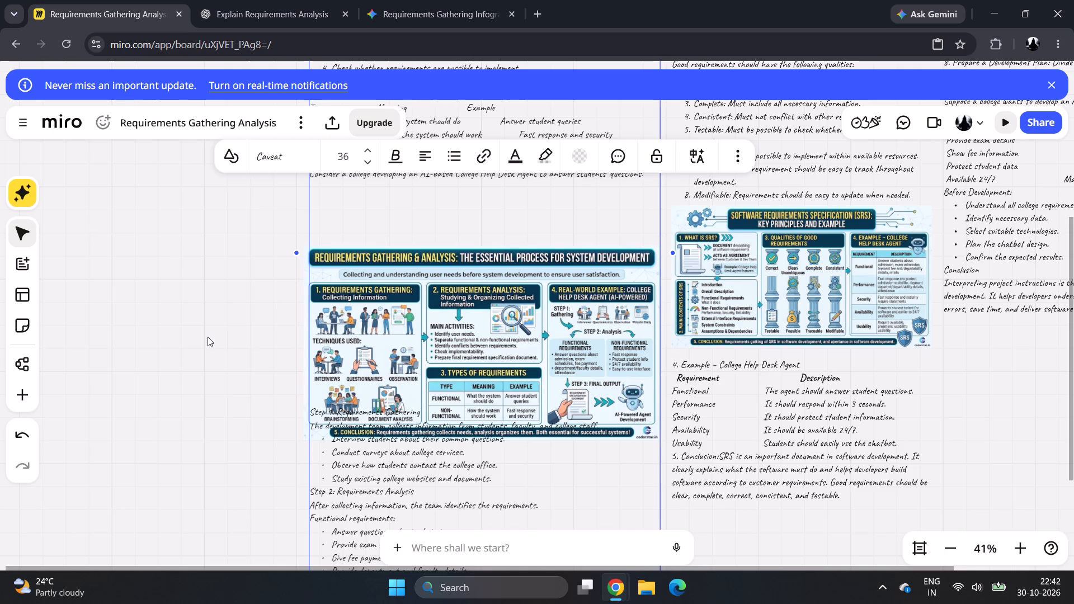
click(208, 337)
click(345, 333)
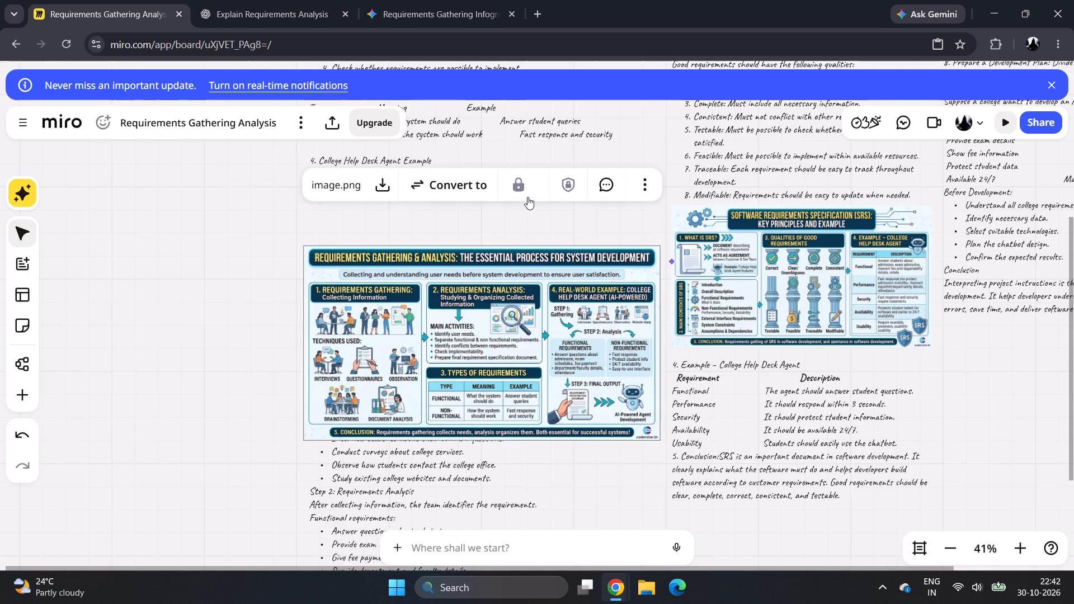
click(519, 187)
click(519, 187)
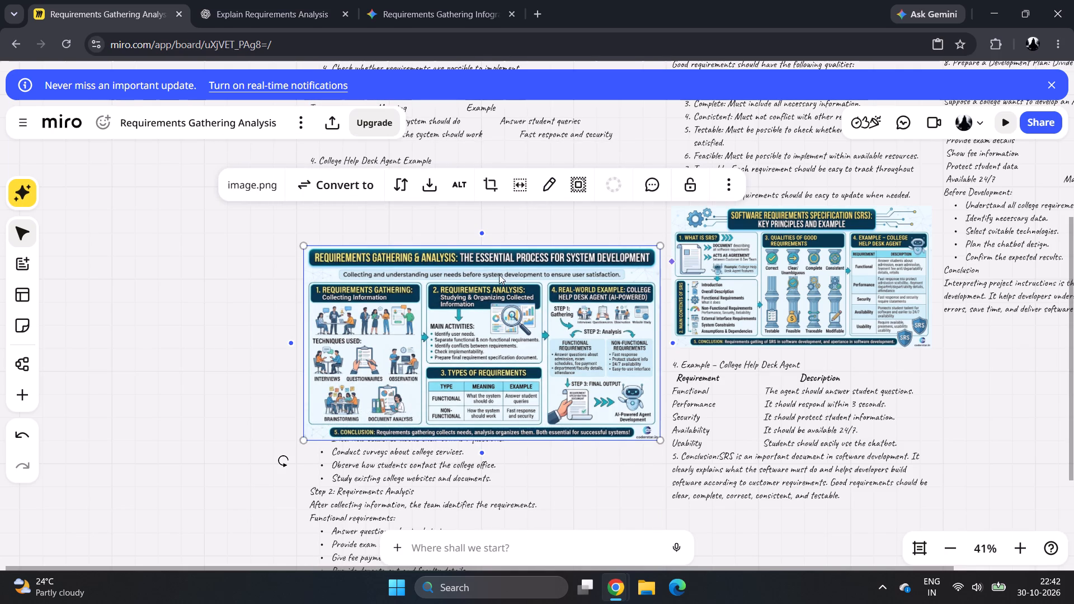
drag(494, 294, 489, 231)
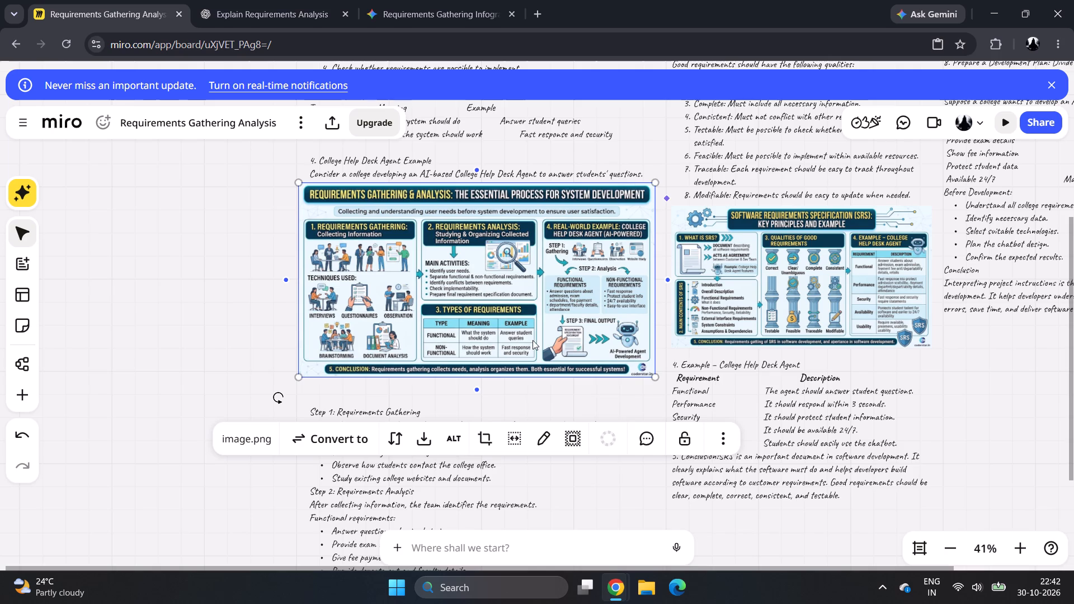
click(673, 432)
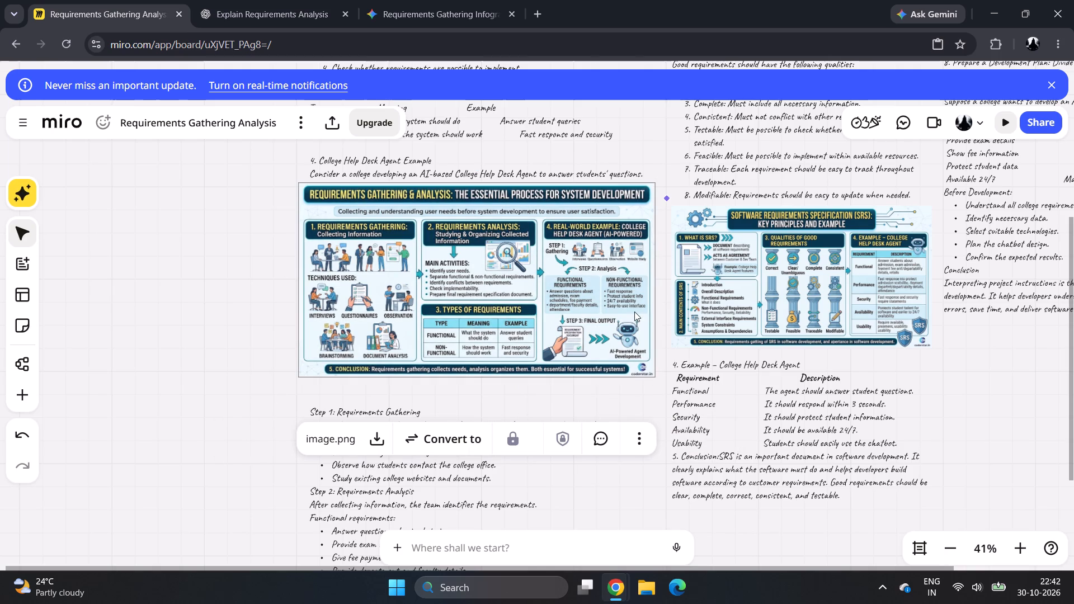
Check the infographic's placement against the surrounding text of the first answer.
click(606, 398)
scroll(606, 398, up, 2)
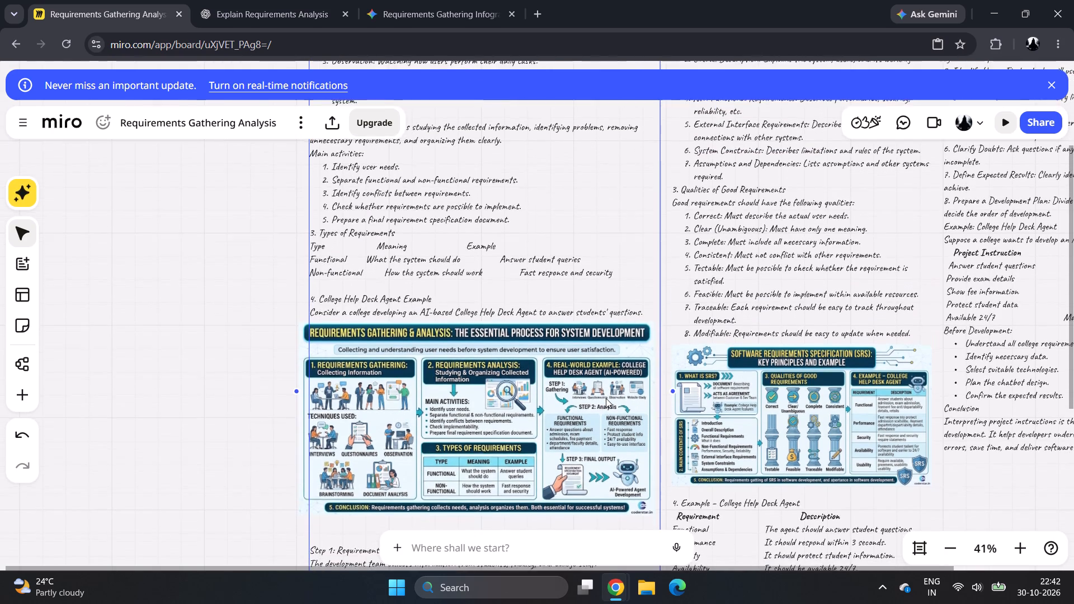
scroll(511, 402, down, 1)
click(363, 405)
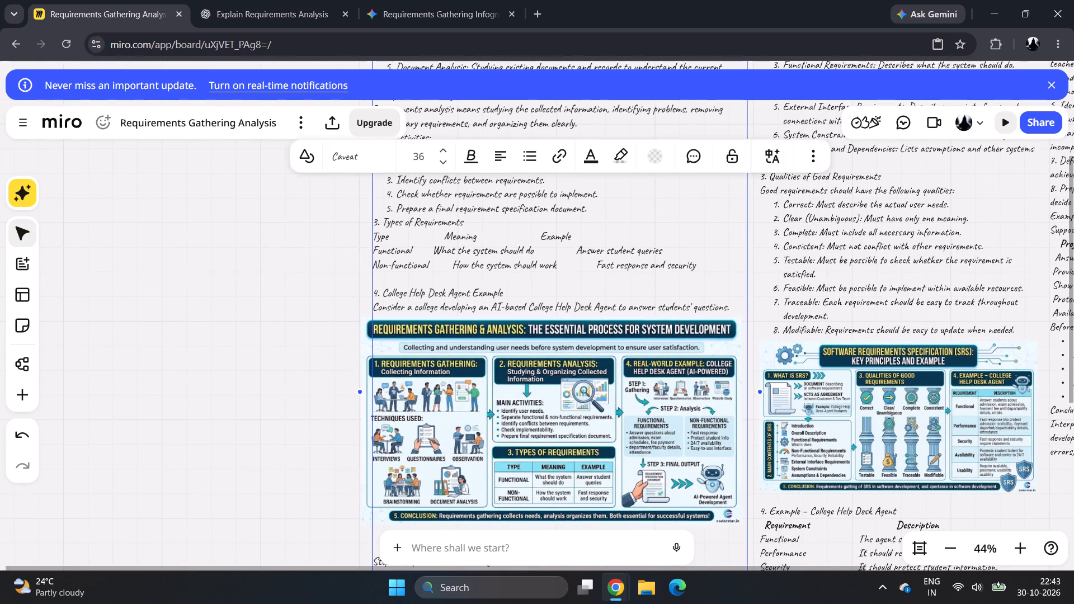
click(418, 341)
click(332, 450)
click(399, 450)
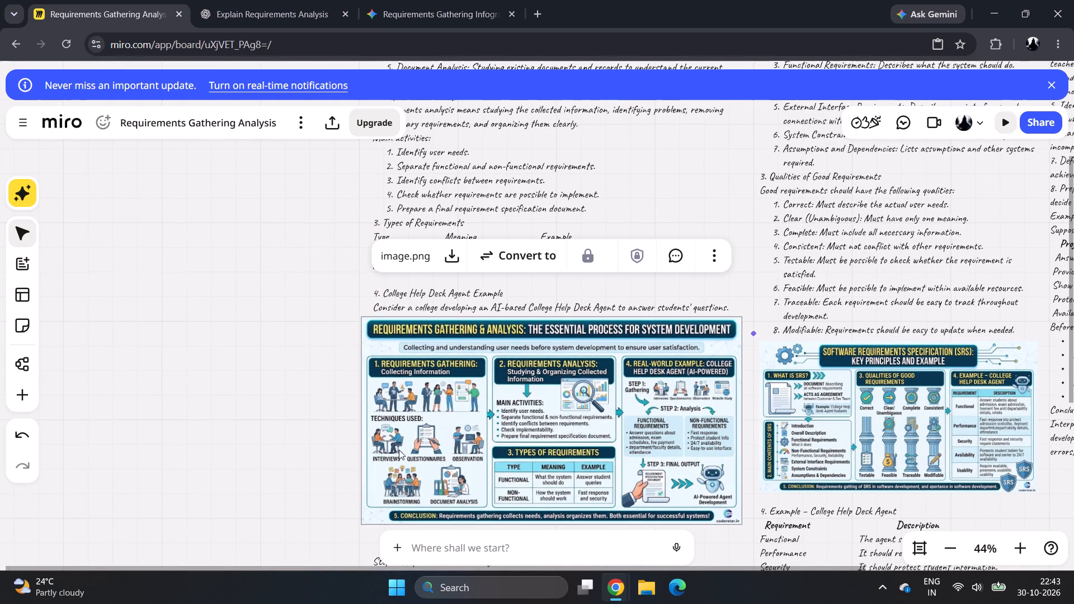
click(370, 513)
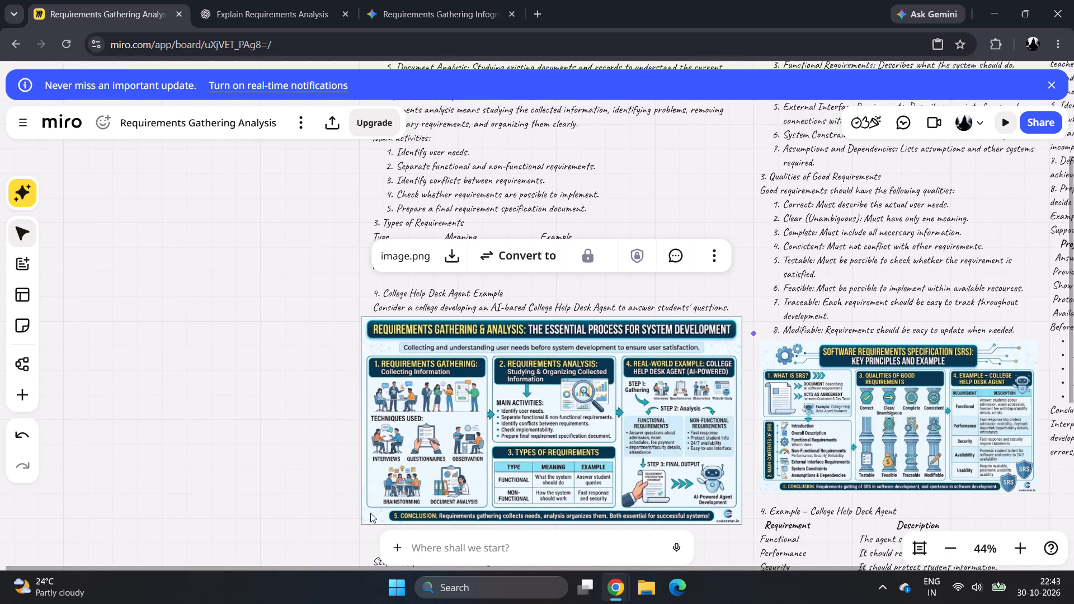
click(402, 460)
click(263, 419)
scroll(263, 419, down, 1)
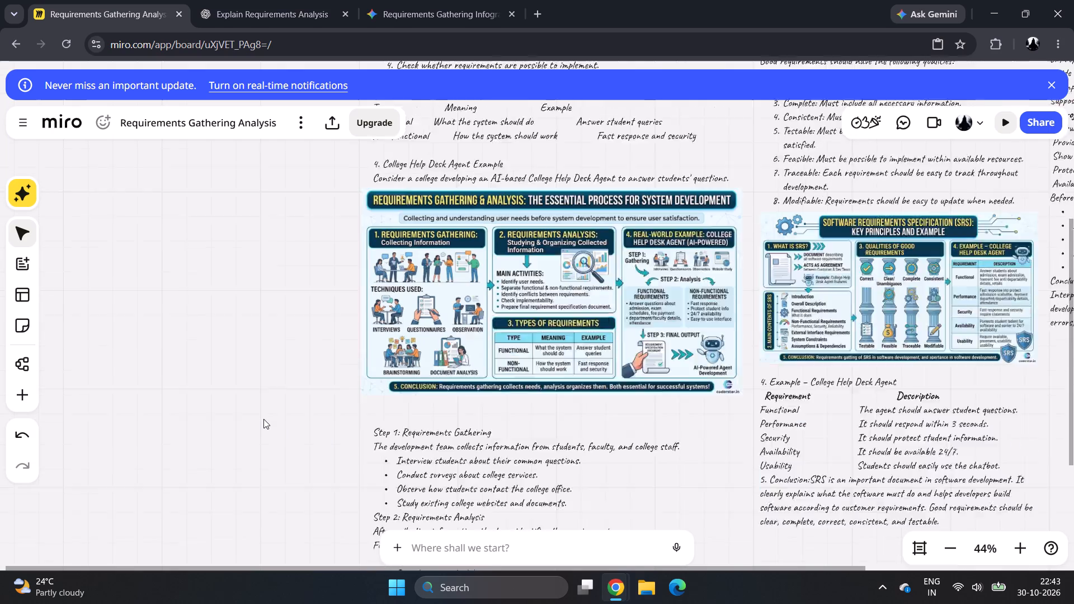
scroll(263, 419, down, 1)
scroll(263, 419, up, 3)
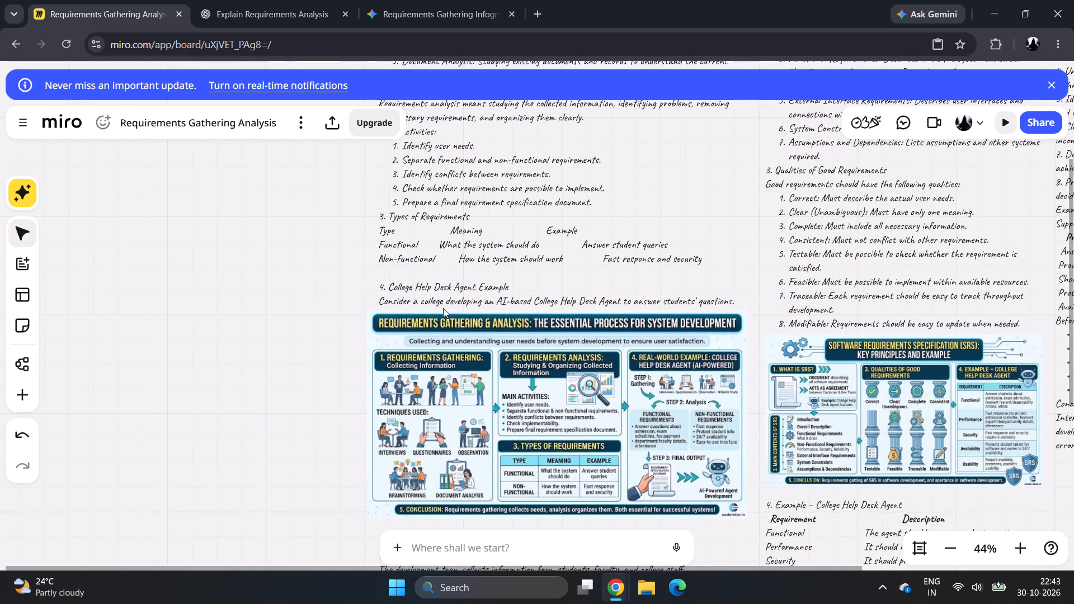
Shift "What the system should do" and the text after it on the "Functional" line by seven spaces.
click(470, 266)
click(442, 240)
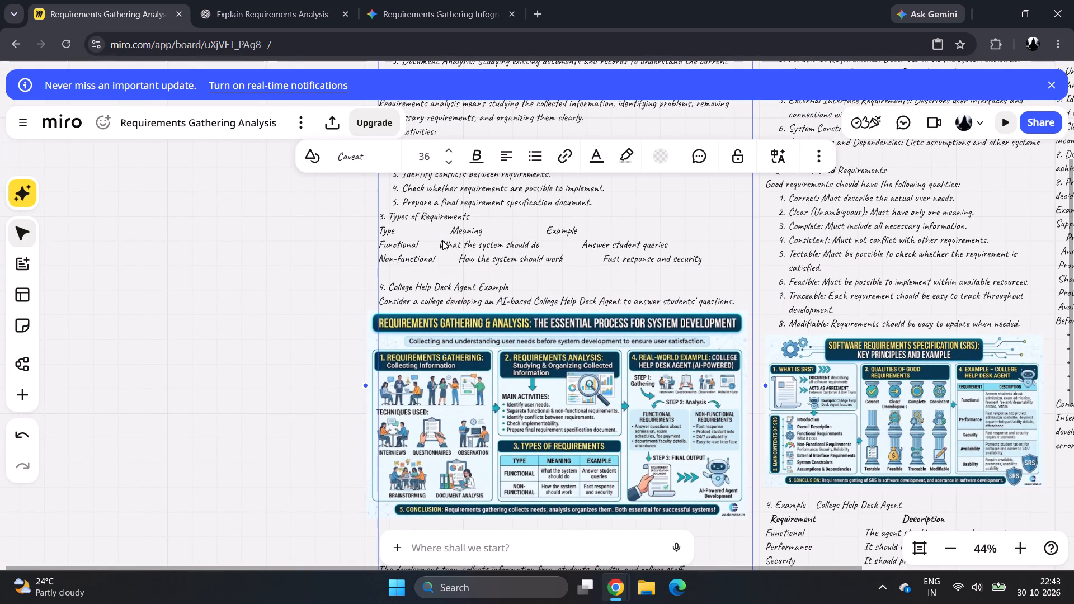
click(438, 242)
key(space)
key(space)
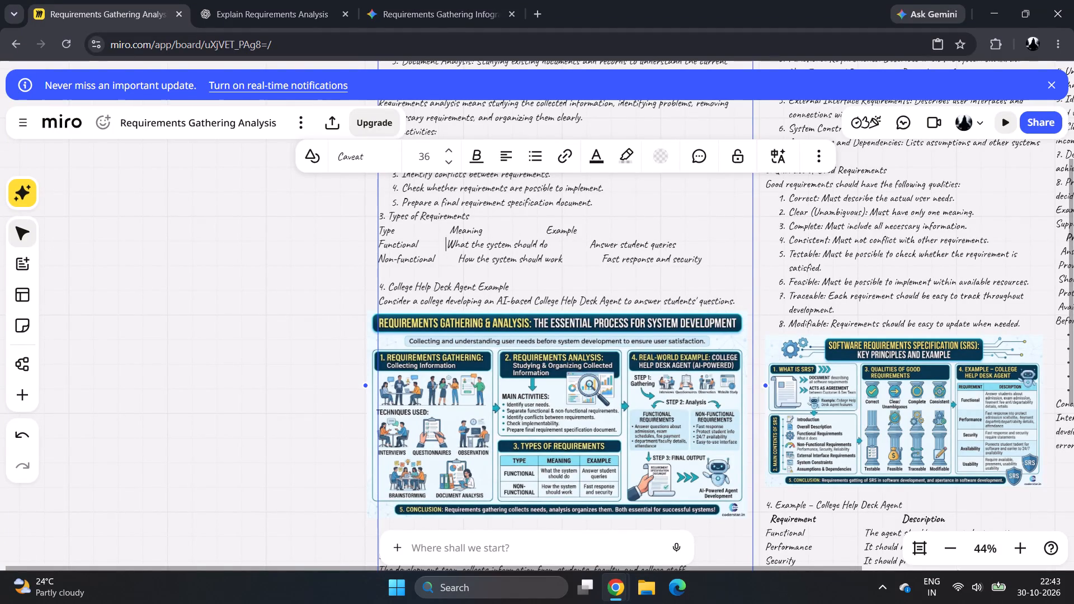
key(space)
key(space)
key(space)
key(space)
key(space)
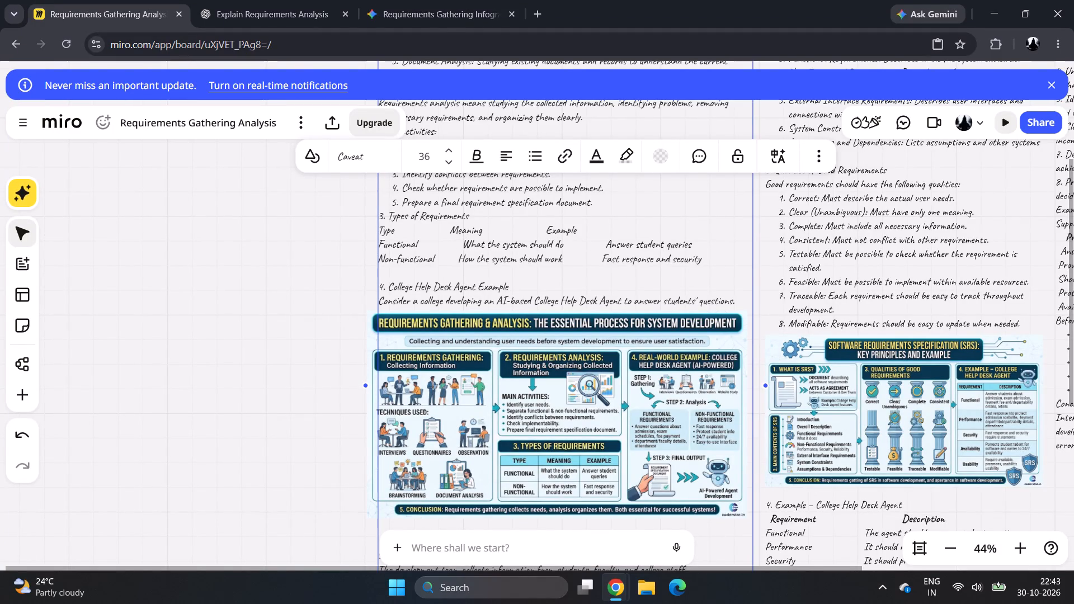
Widen the gap before the "Meaning" heading in the Types of Requirements section by 14 spaces.
click(448, 232)
key(space)
key(space)
key(space)
key(space)
key(space)
key(space)
key(space)
key(space)
key(space)
key(space)
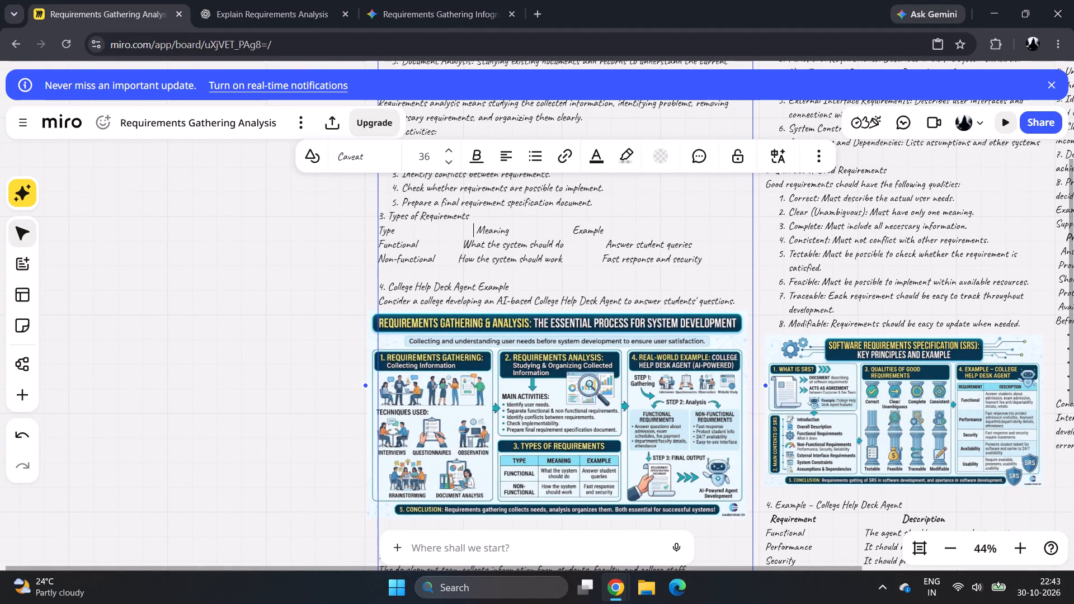
key(space)
key(space)
key(space)
key(space)
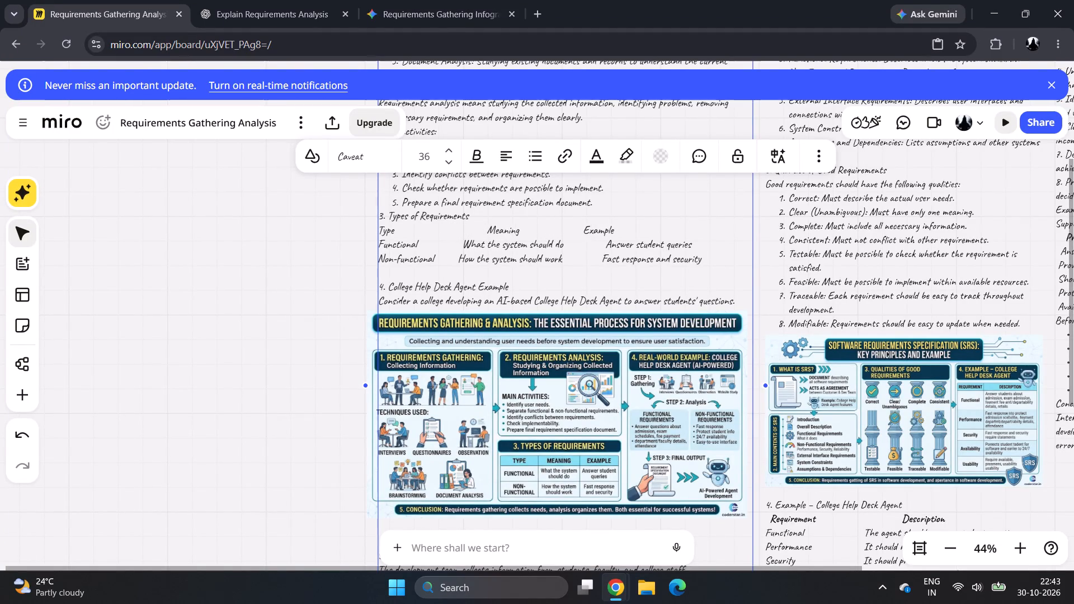
Widen the gap between the "Meaning" and "Example" headings by 16 spaces.
click(582, 224)
key(space)
key(space)
key(space)
key(space)
key(space)
key(space)
key(space)
key(space)
key(space)
key(space)
key(space)
key(space)
key(space)
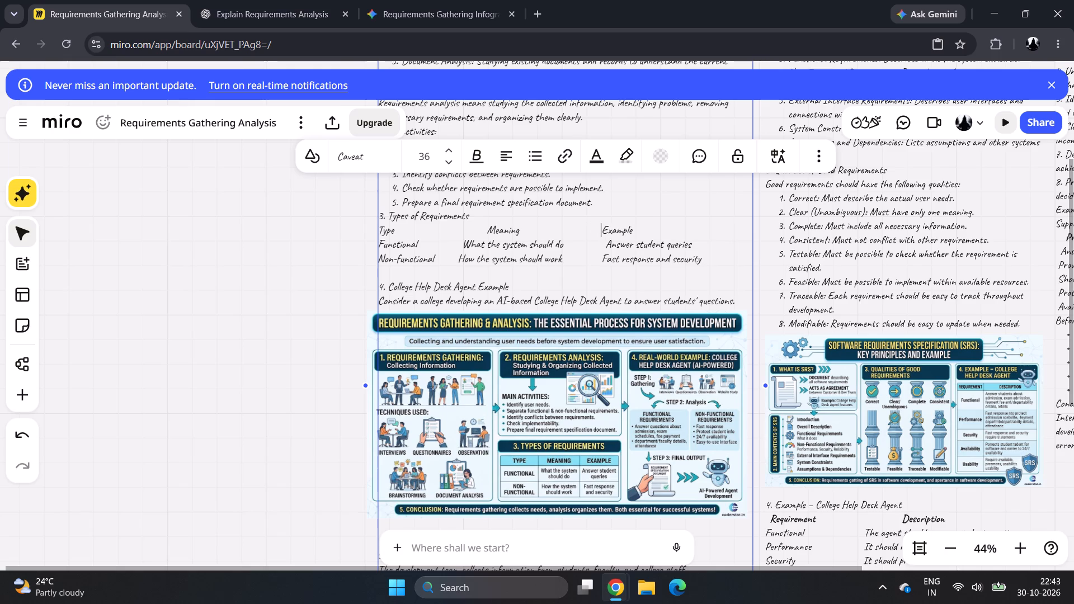
key(space)
key(space)
key(space)
Unlock the first answer's infographic and shrink it proportionally by about one eighth.
click(458, 246)
scroll(536, 324, up, 2)
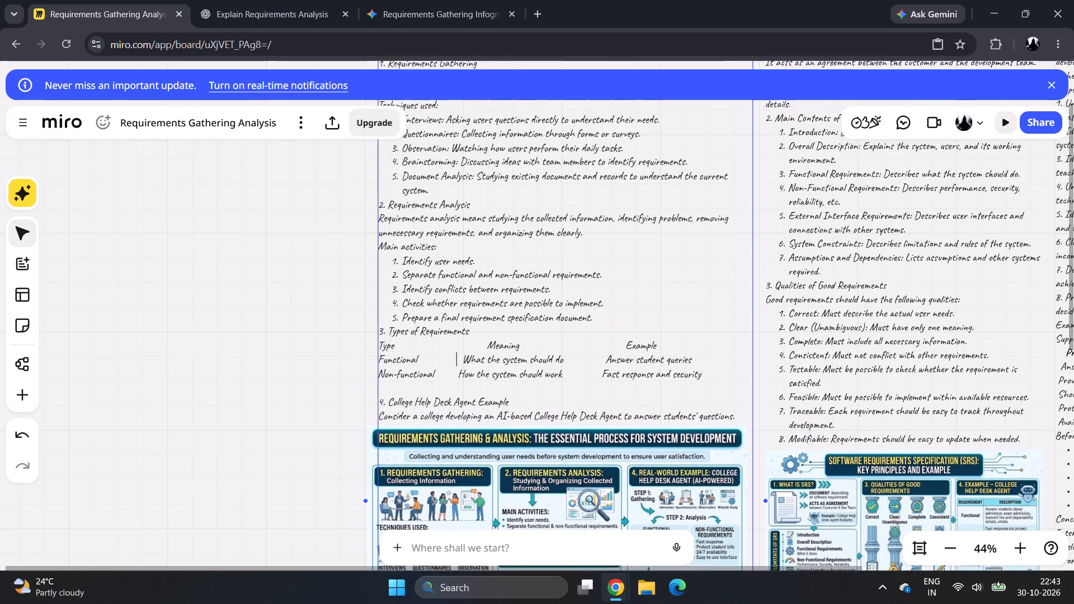
scroll(536, 324, down, 1)
click(741, 163)
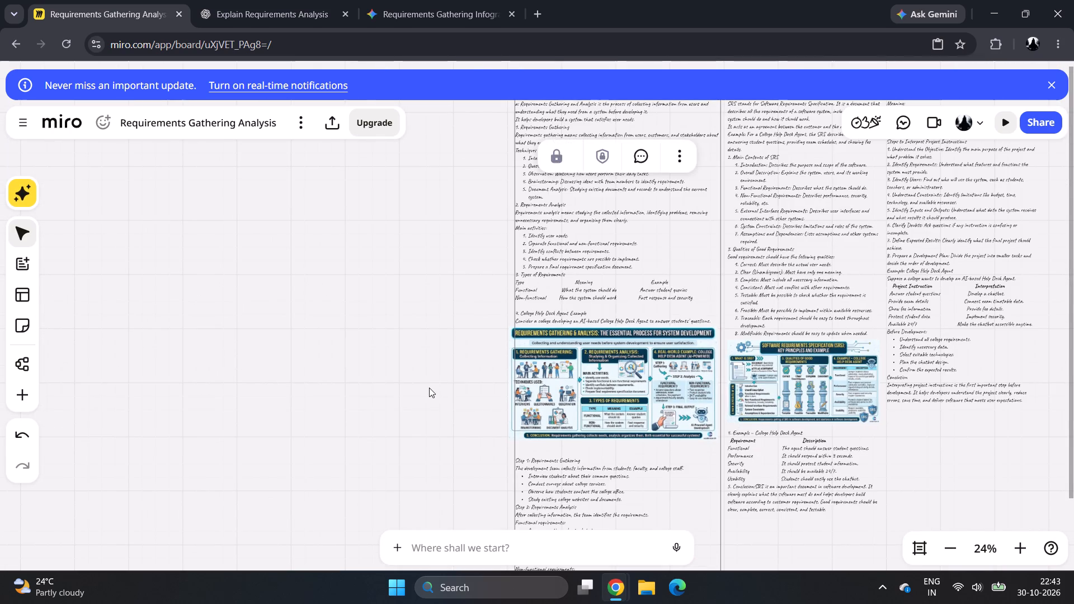
click(429, 388)
scroll(671, 310, down, 1)
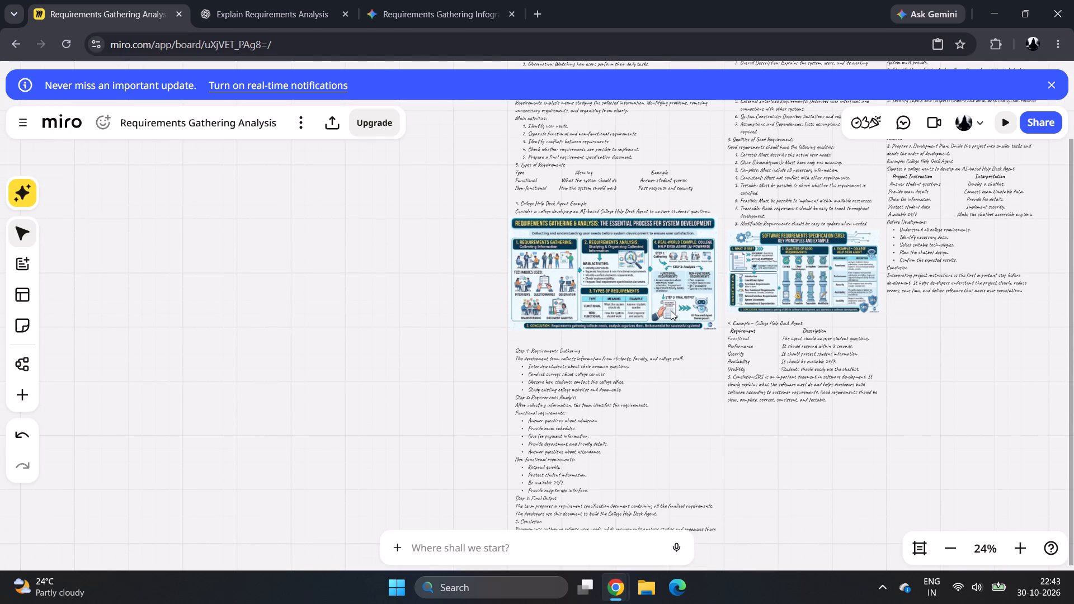
click(642, 269)
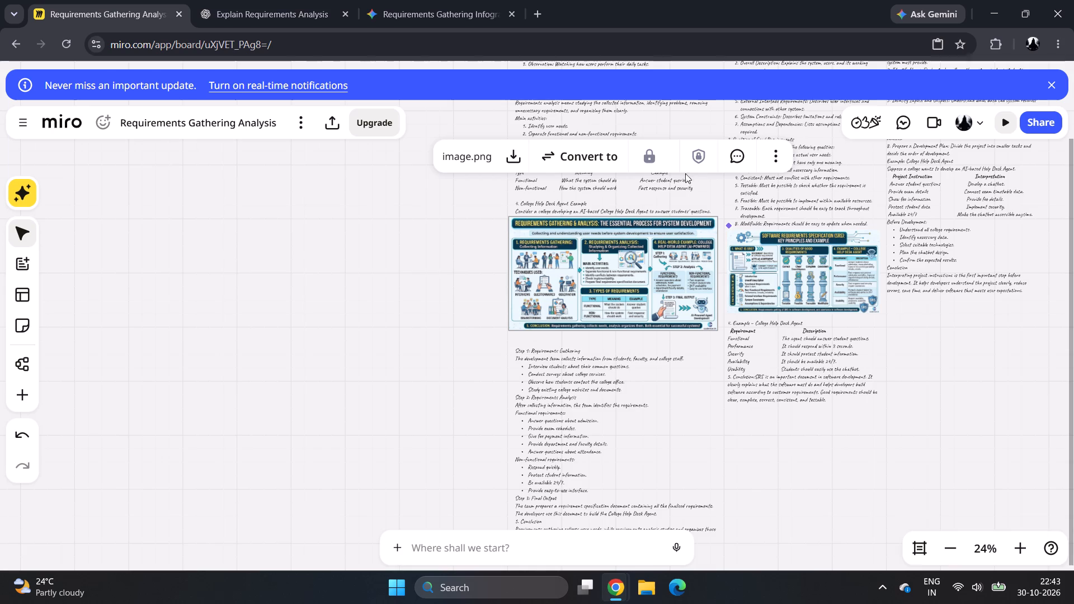
click(662, 165)
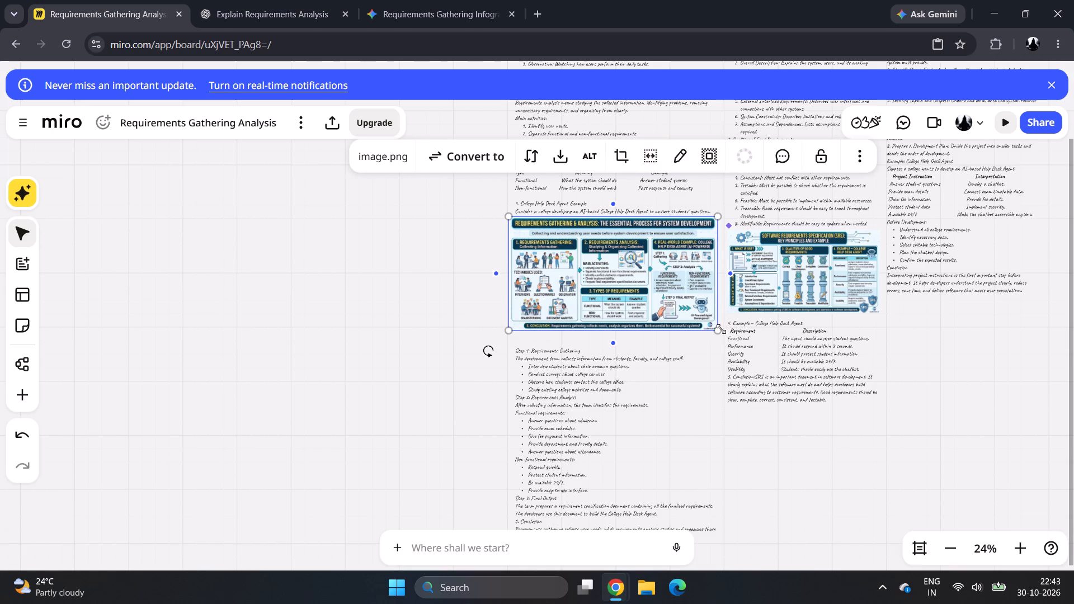
drag(719, 331, 693, 320)
drag(639, 292, 647, 307)
click(441, 315)
click(588, 294)
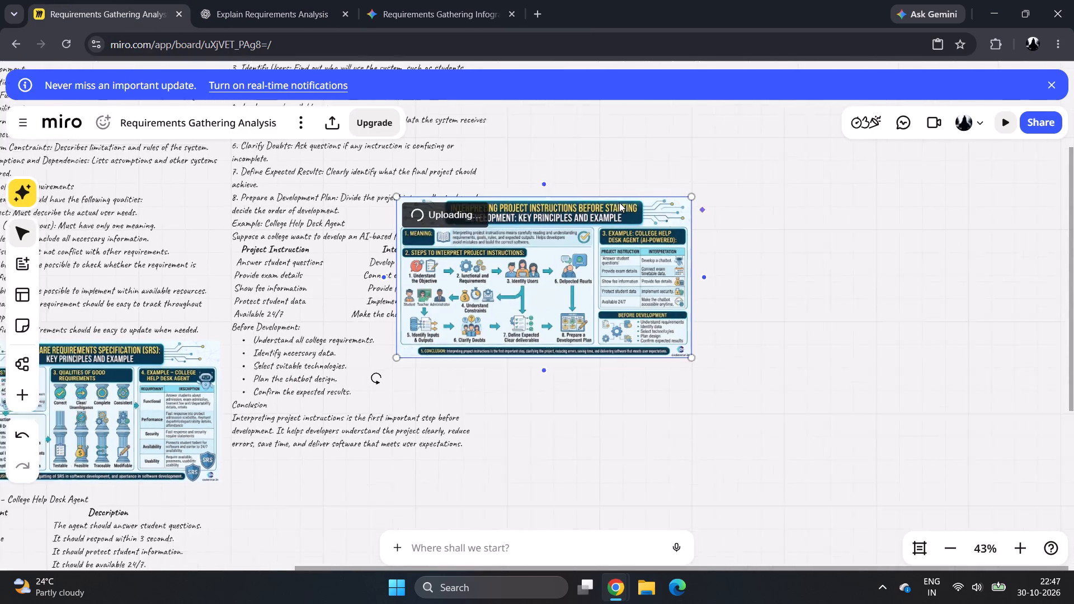
Scale the pasted infographic to the width of the third answer's text column and set it aside in the empty space beside the text.
drag(683, 333, 620, 290)
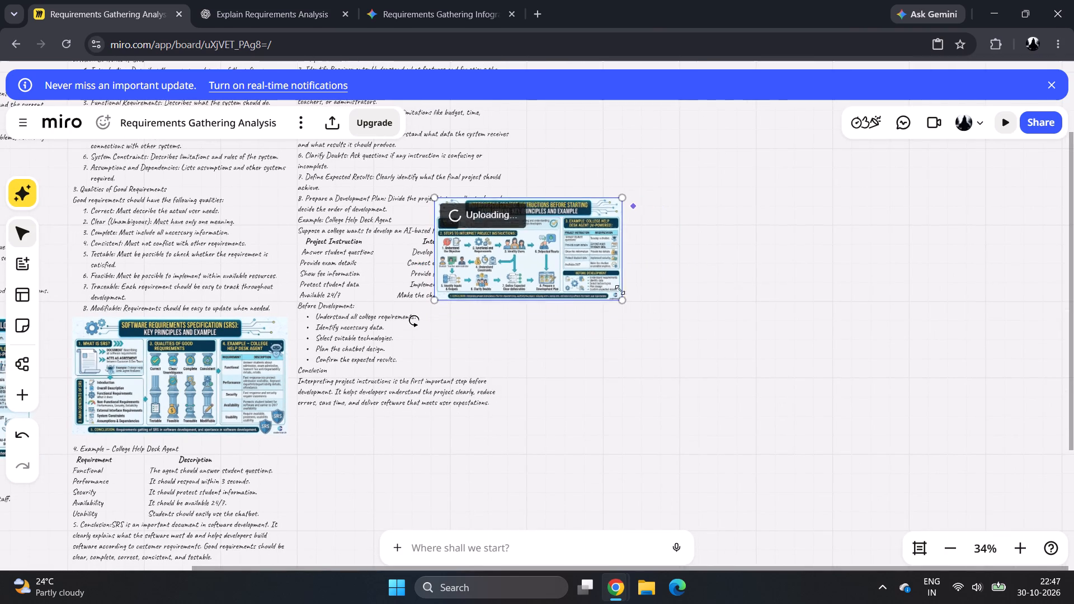
drag(620, 290, 660, 311)
drag(570, 267, 437, 258)
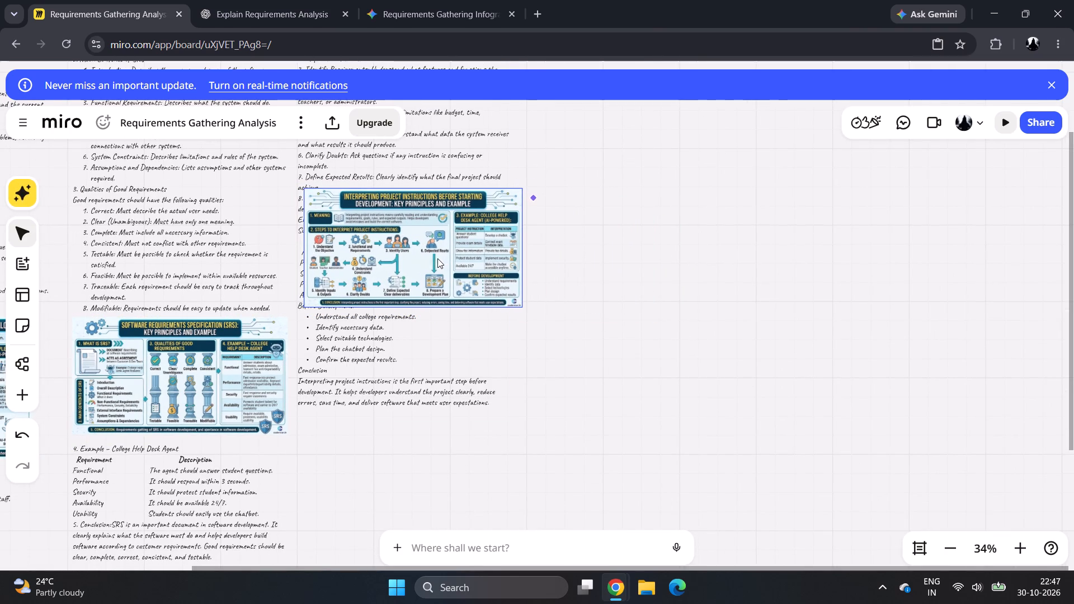
drag(437, 258, 433, 258)
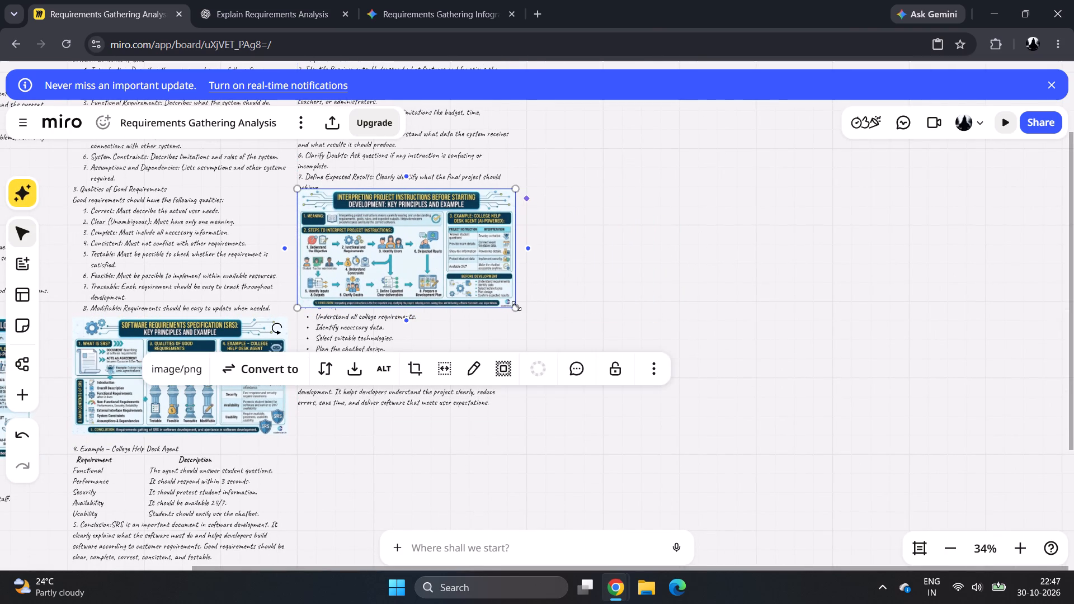
click(516, 306)
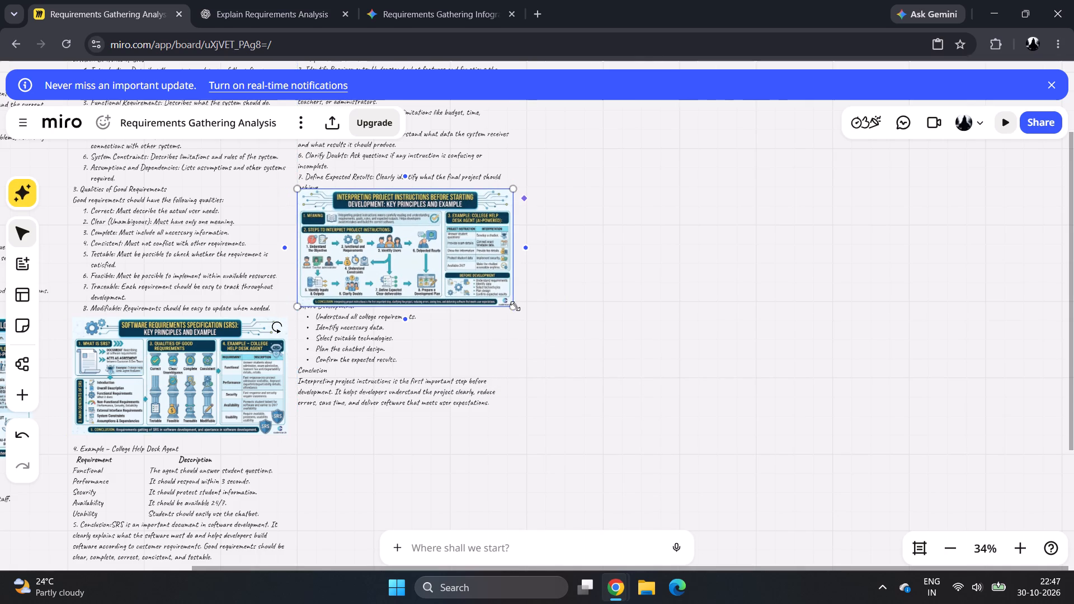
drag(444, 253, 715, 256)
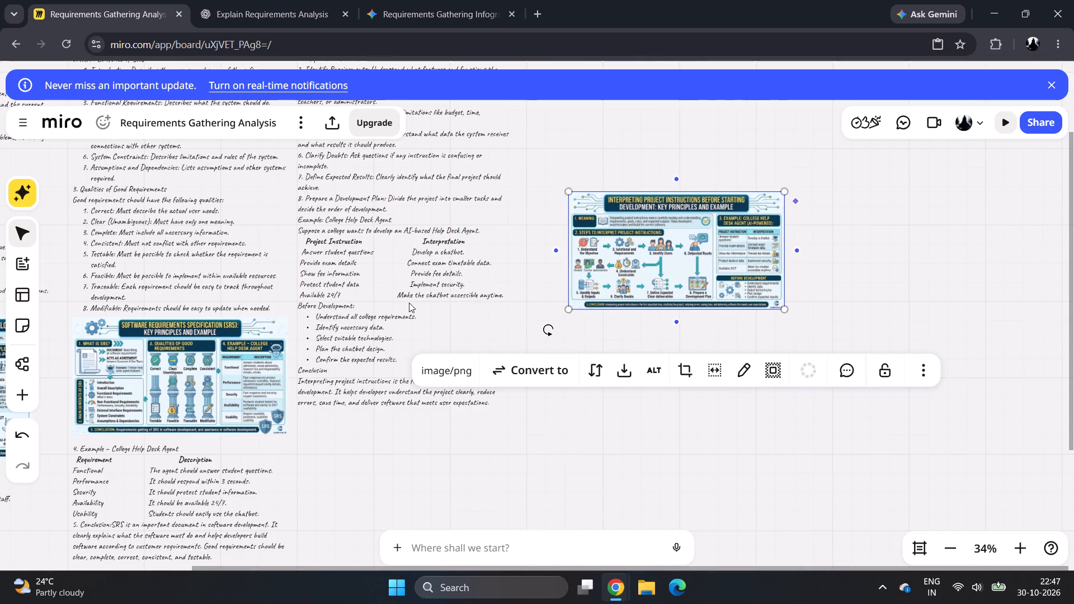
Insert 17 line breaks after "Make the chatbot accessible anytime." in the third answer to open a gap above "Before Development:".
click(507, 296)
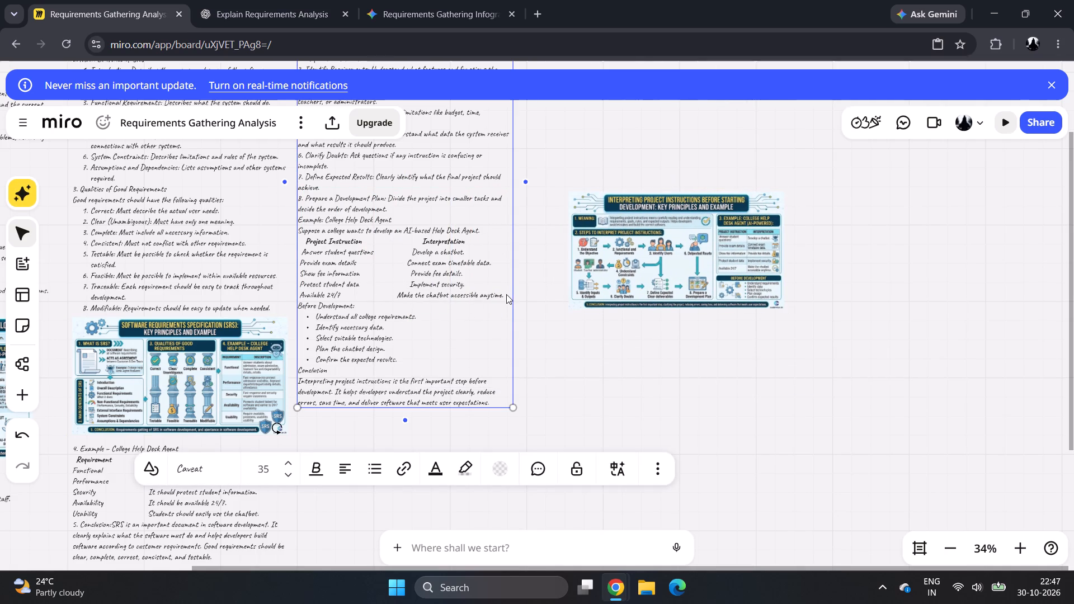
click(506, 294)
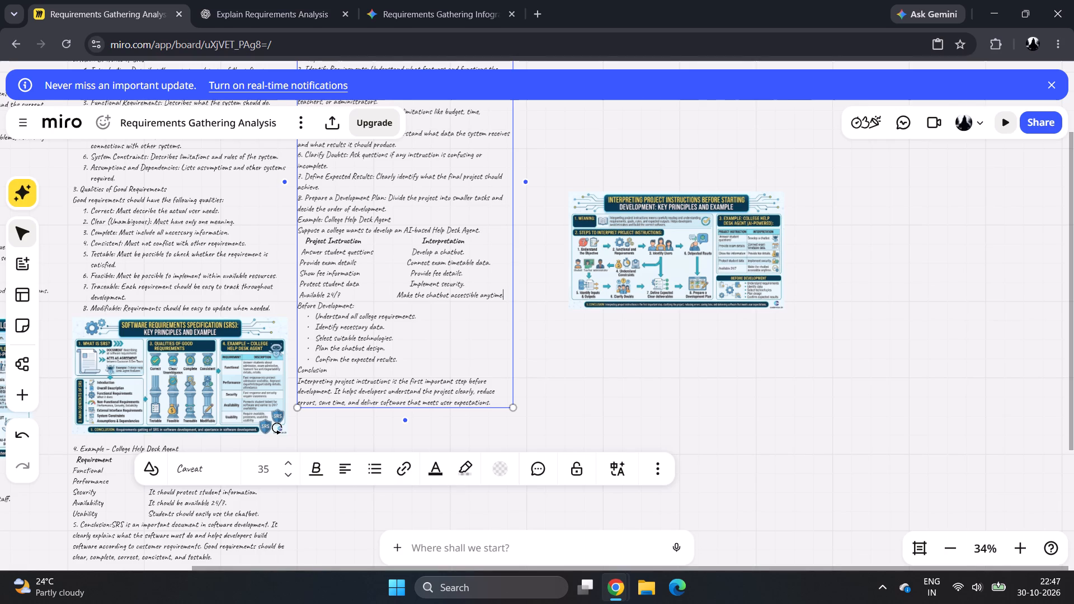
key(Return)
key(Return)
key(Return)
key(Return)
key(Return)
key(Return)
key(Return)
key(Return)
key(Return)
key(Return)
key(Return)
key(Return)
key(Return)
key(Return)
key(Return)
key(Return)
key(Return)
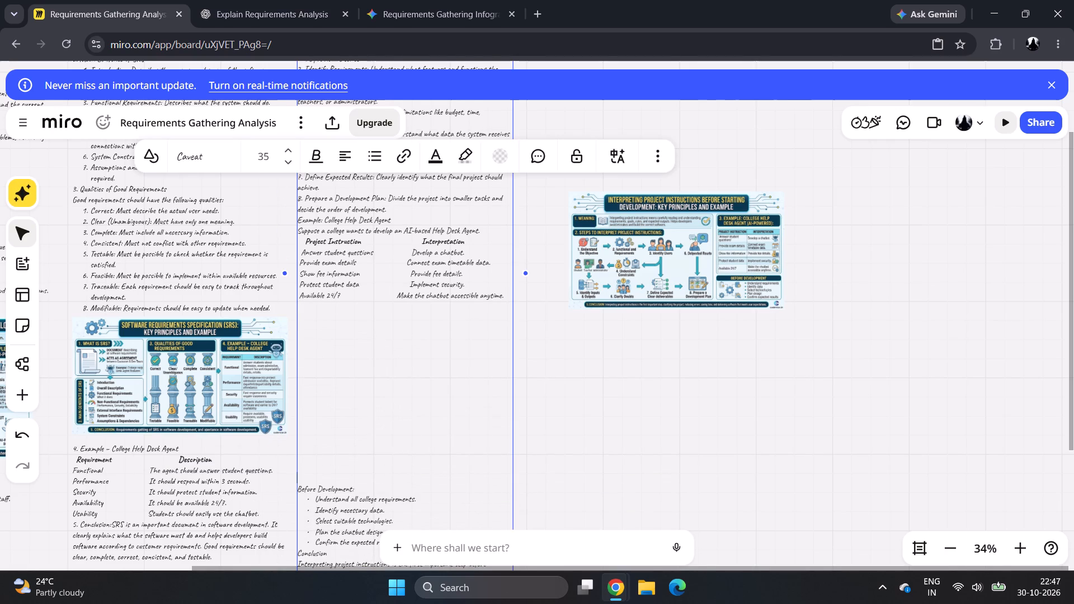
Move the project instructions infographic into the gap below the Project Instruction table, aligned with the text column.
click(663, 256)
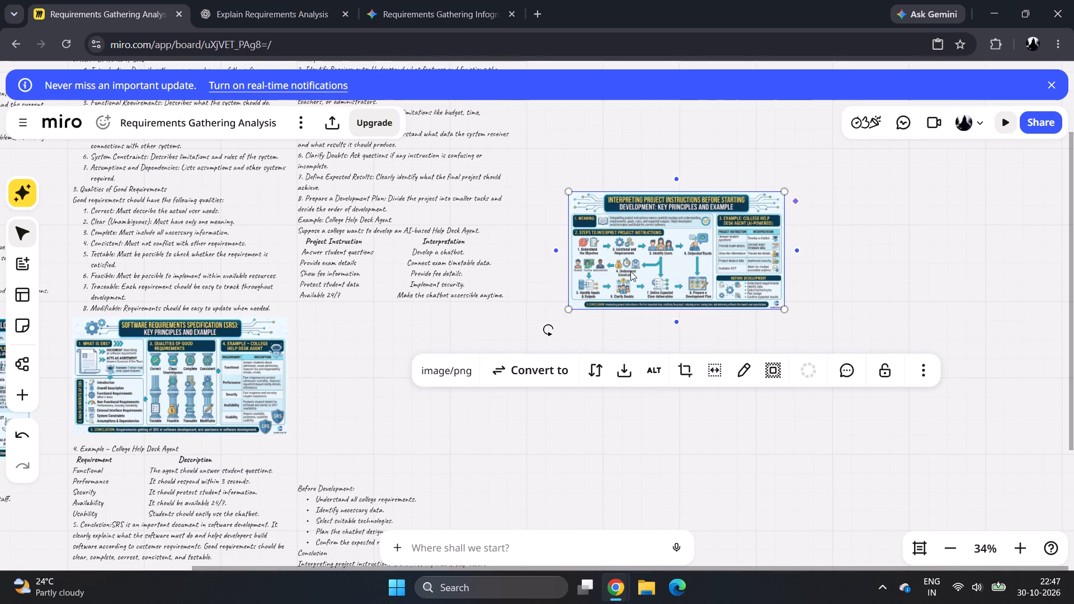
drag(626, 281, 356, 395)
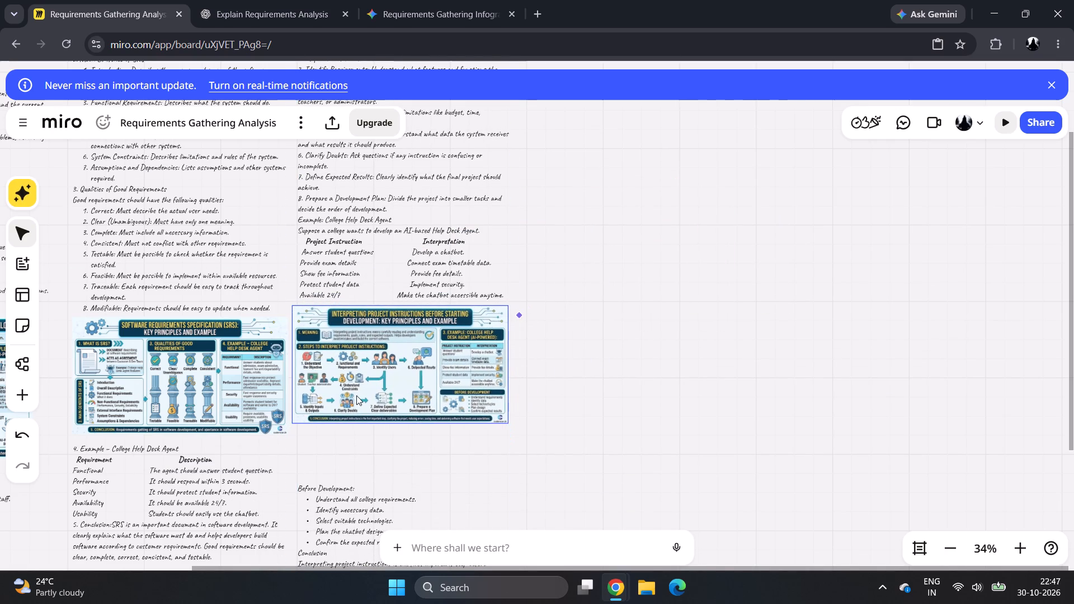
drag(356, 395, 357, 395)
click(646, 205)
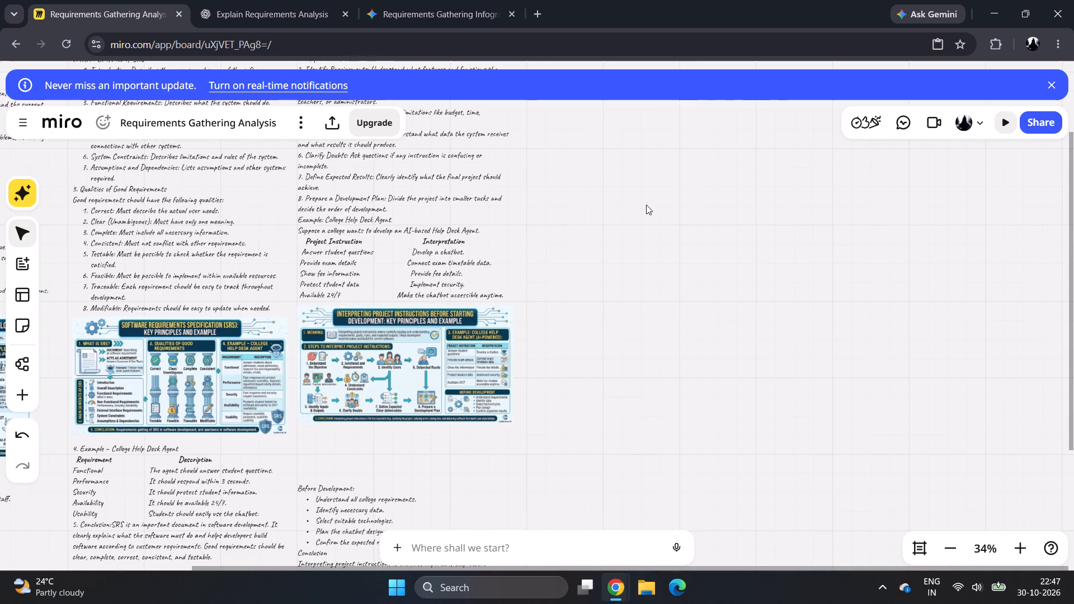
Delete five surplus blank lines between the infographic and "Before Development:" in the third answer.
click(500, 198)
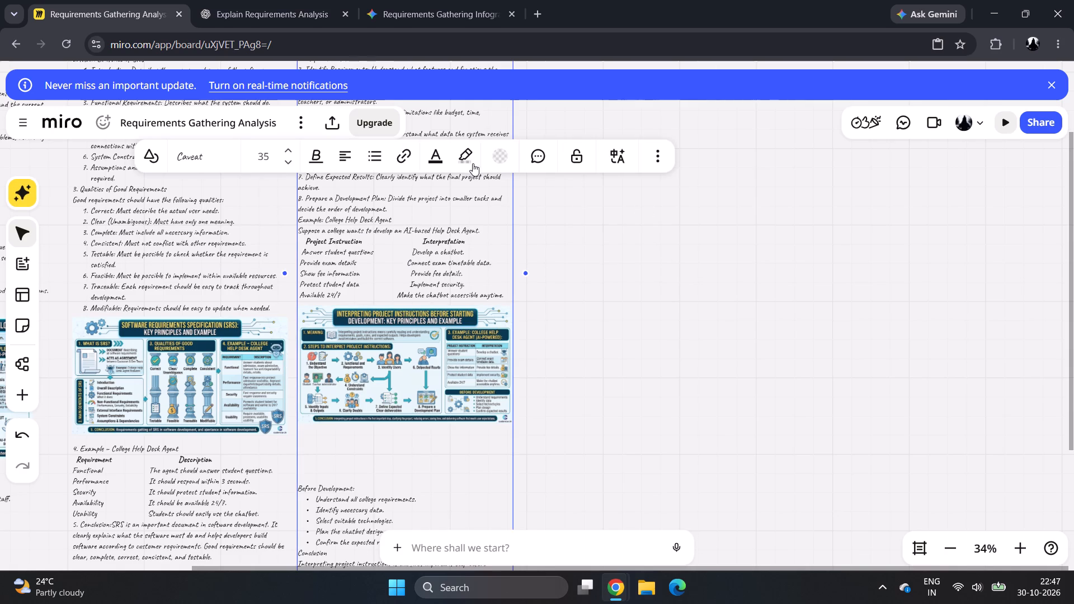
click(580, 296)
click(334, 466)
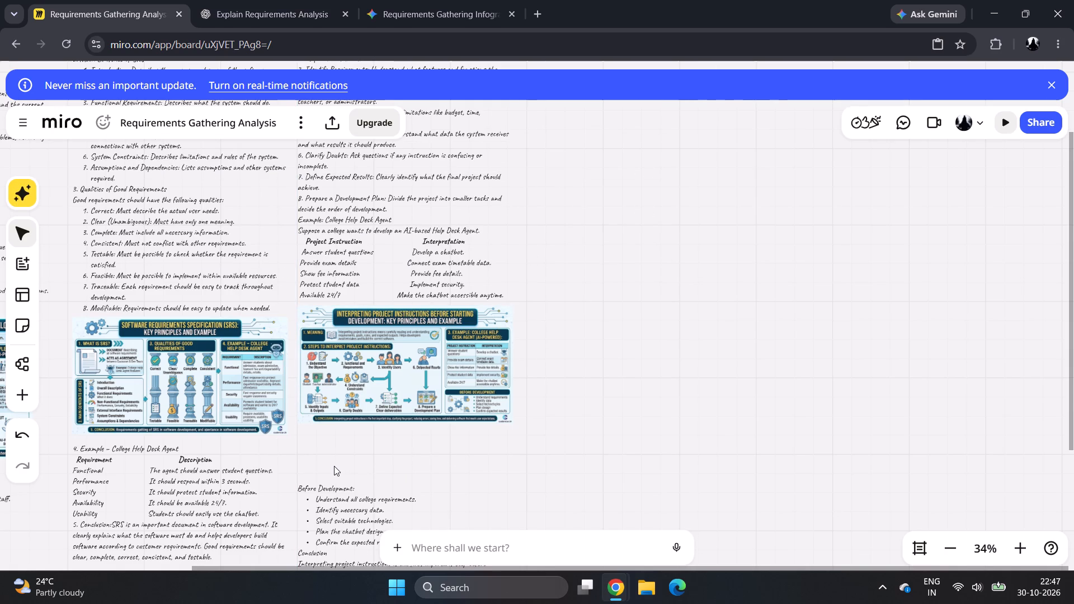
click(304, 478)
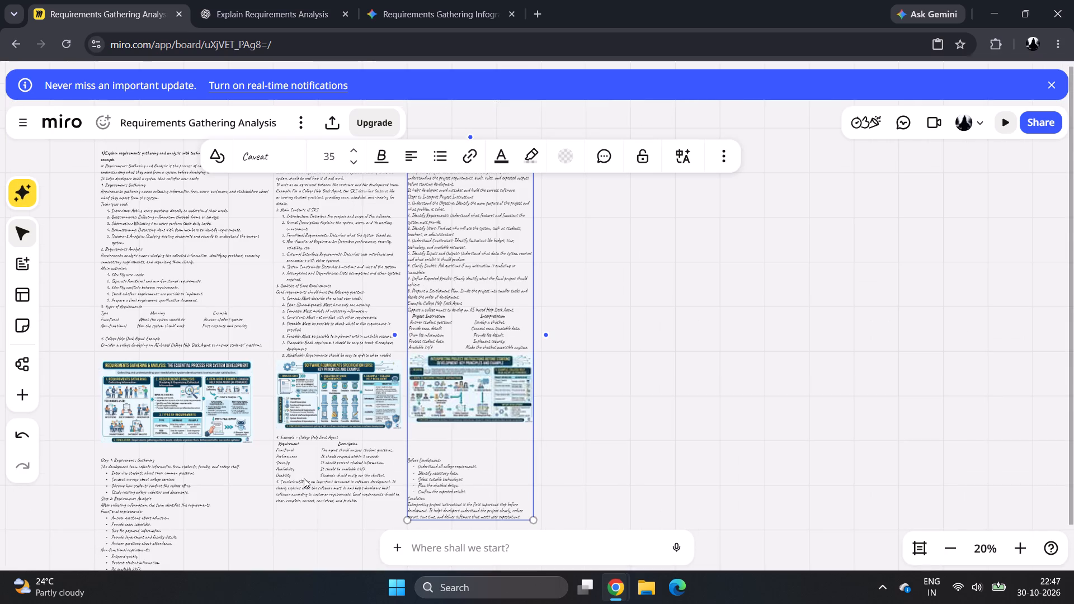
click(423, 450)
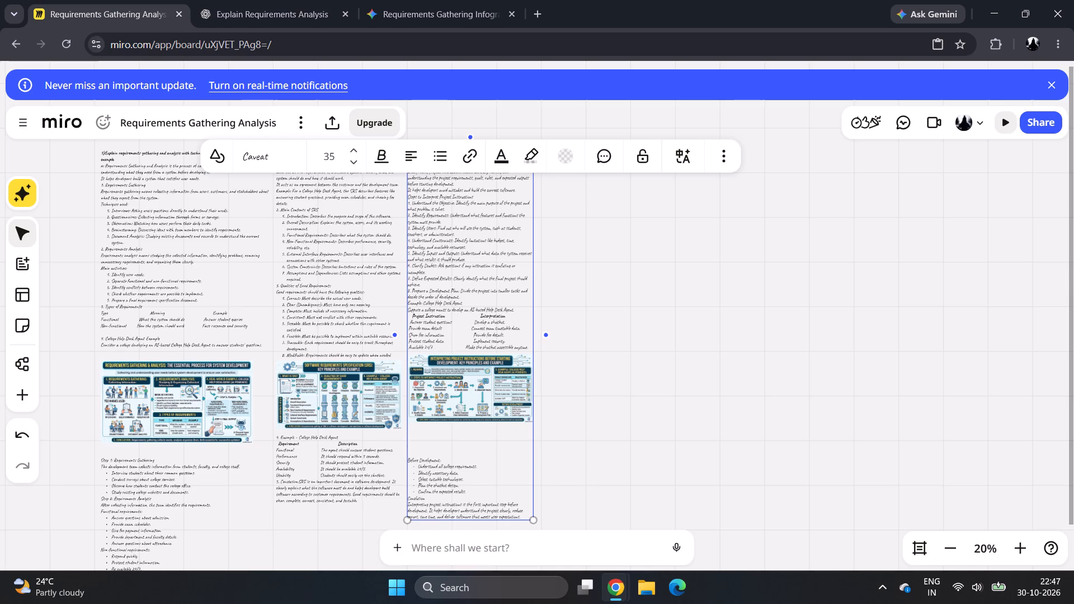
key(BackSpace)
key(BackSpace)
key(BackSpace)
key(BackSpace)
key(BackSpace)
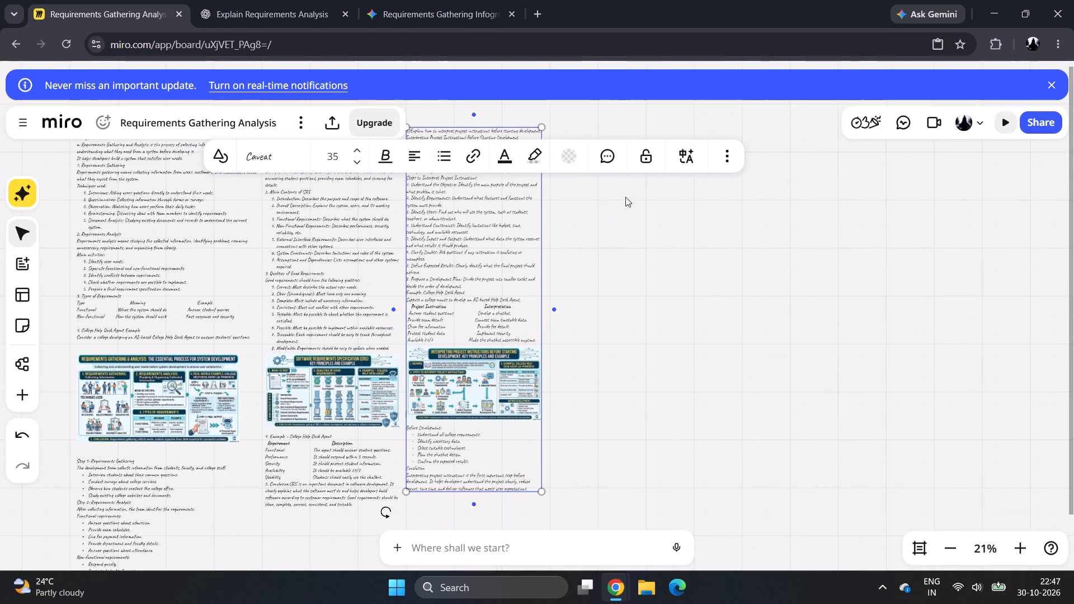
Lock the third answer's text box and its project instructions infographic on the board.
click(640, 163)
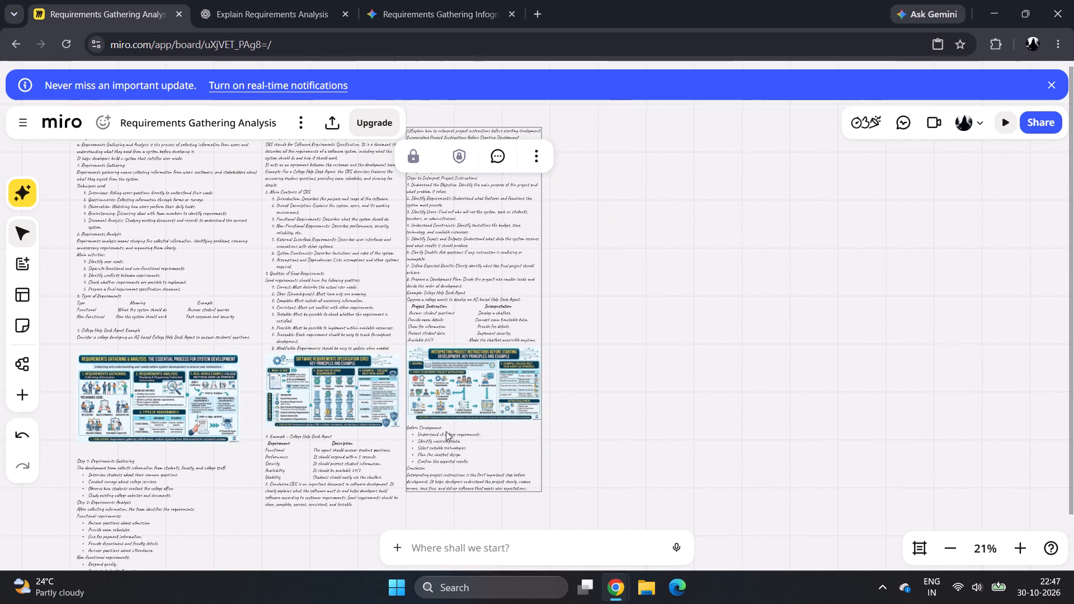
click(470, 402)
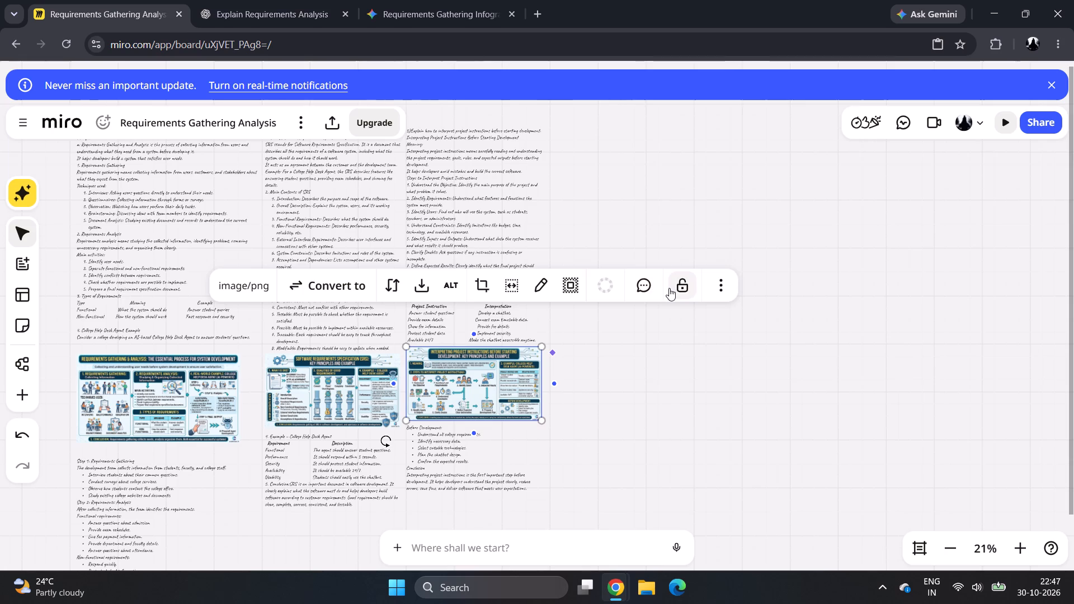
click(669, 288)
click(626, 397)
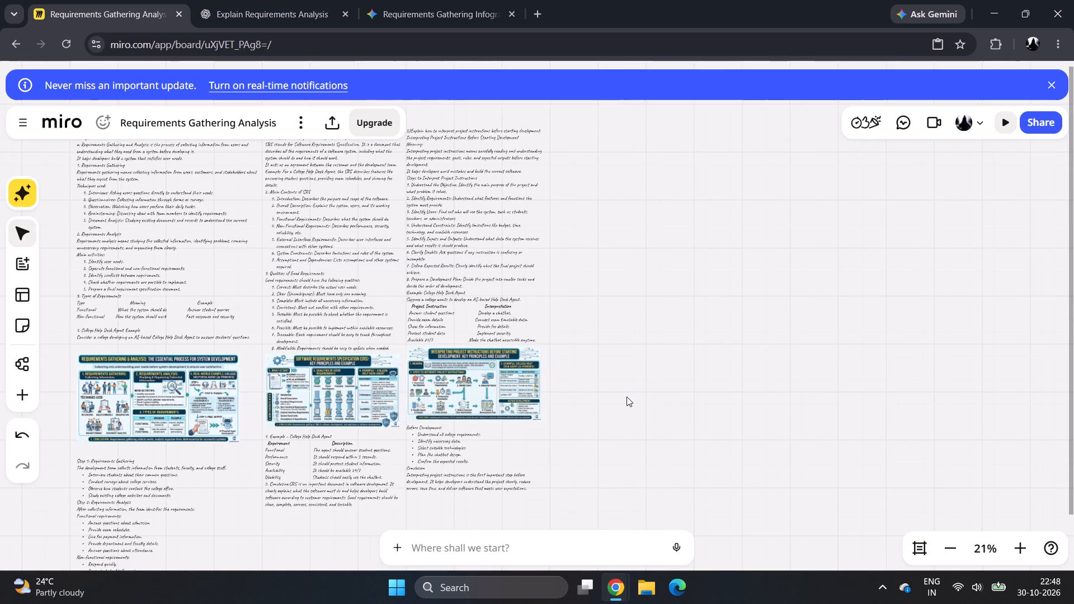
Unlock the third answer's text box and make its question line "3)Explain how to interpret project instructions before starting development." bold.
scroll(626, 397, down, 1)
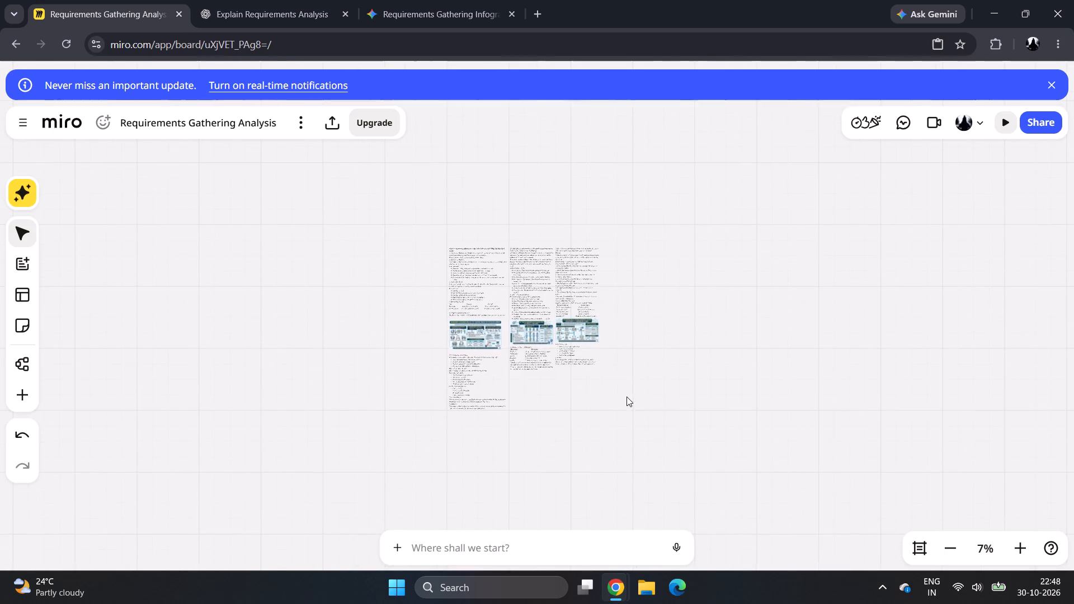
scroll(626, 397, down, 1)
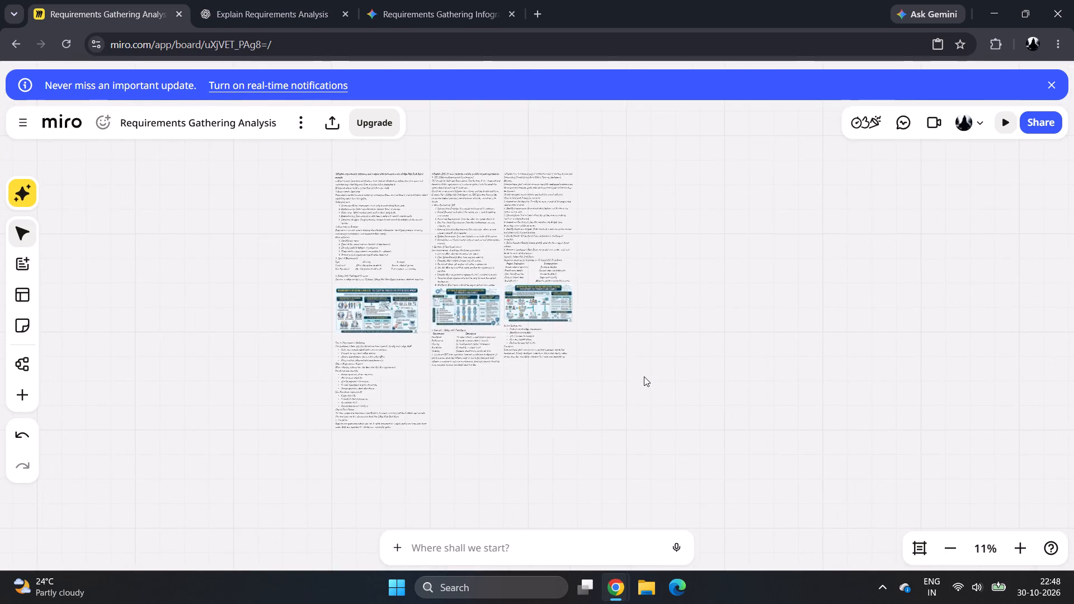
scroll(644, 376, up, 1)
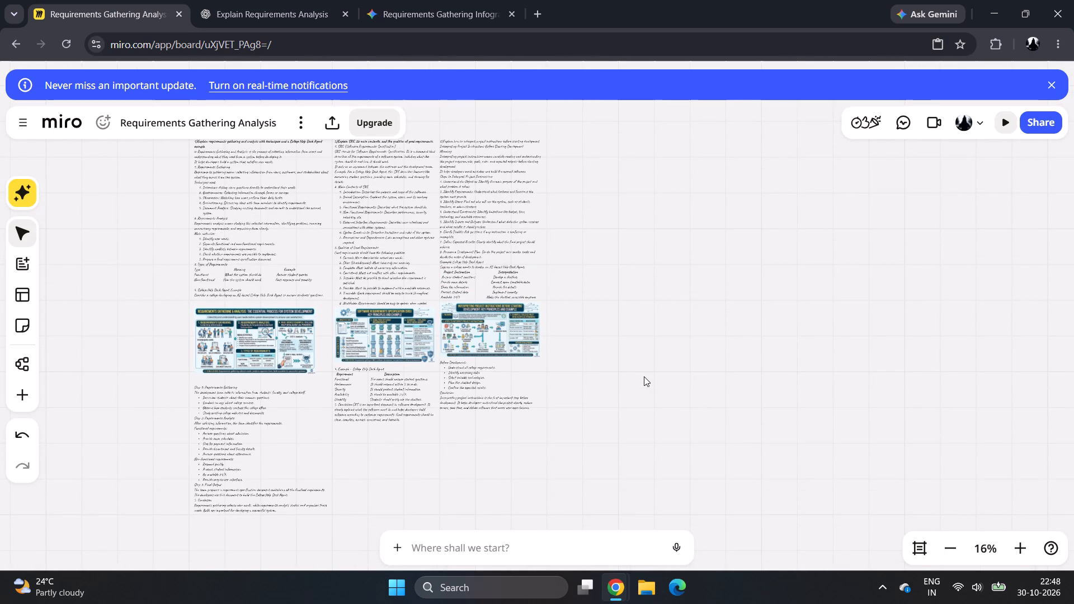
scroll(421, 315, up, 1)
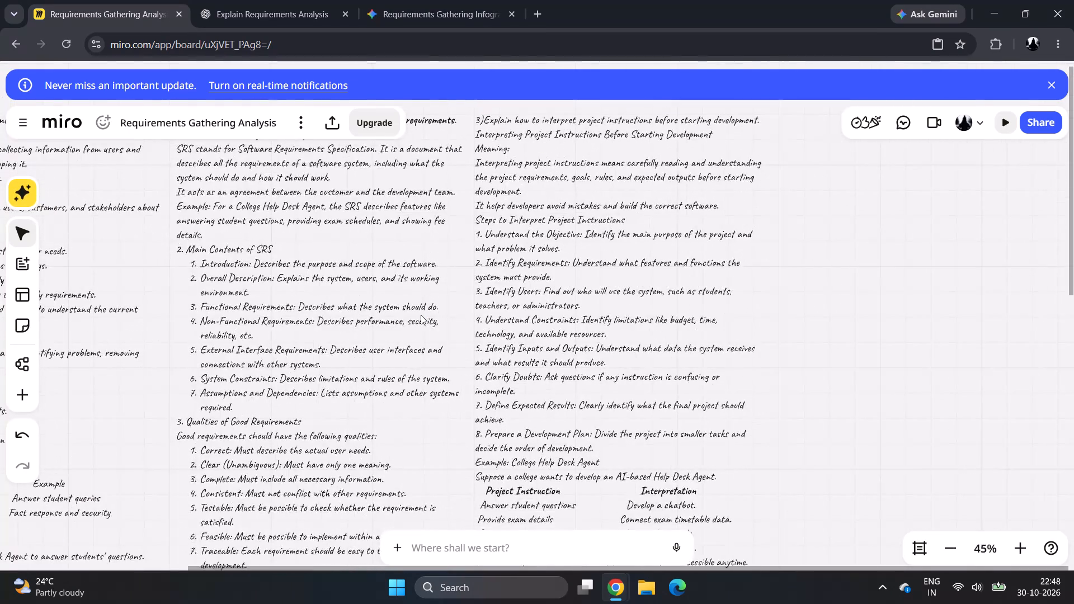
scroll(421, 315, up, 1)
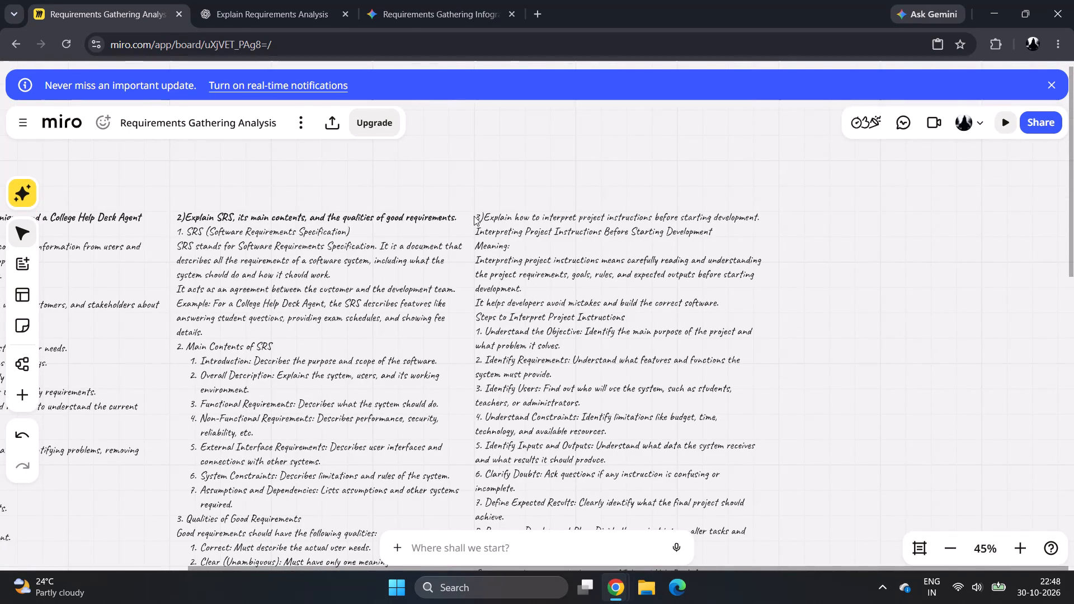
drag(477, 216, 622, 226)
click(614, 240)
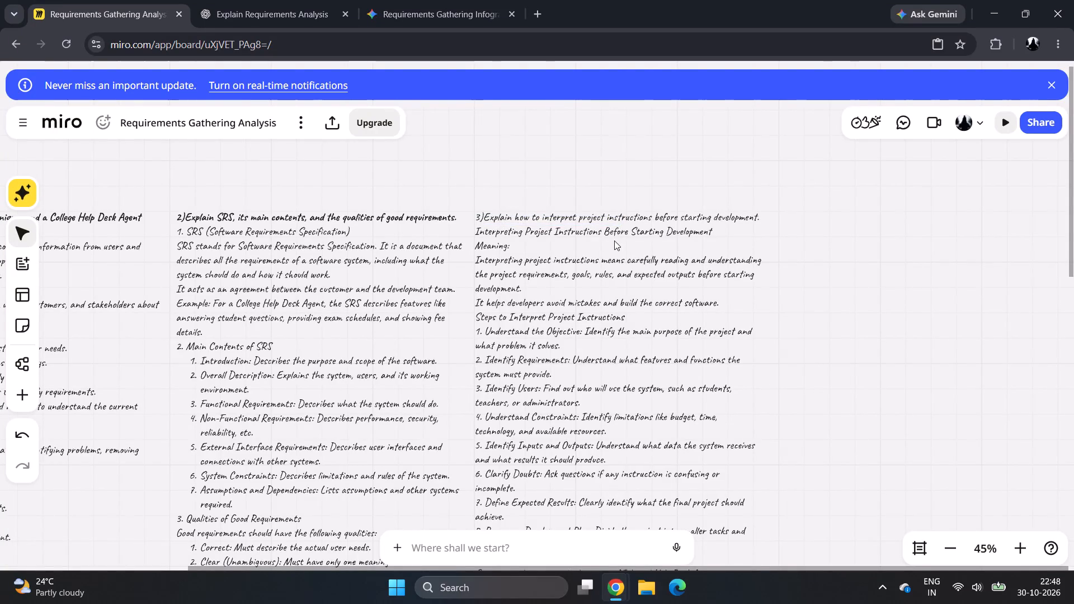
click(563, 150)
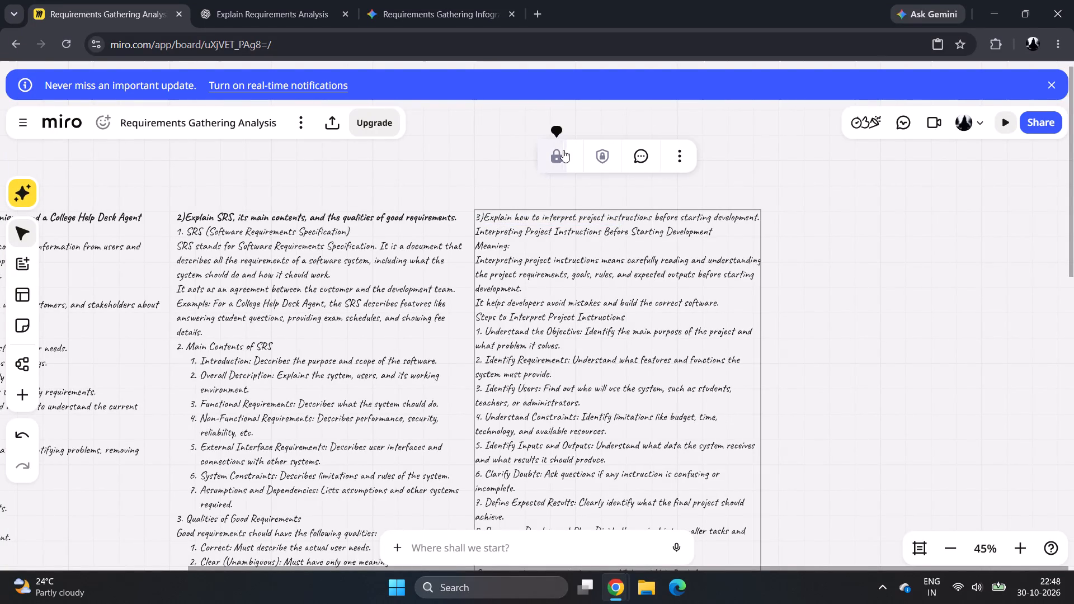
click(494, 222)
click(478, 219)
drag(478, 219, 487, 235)
click(487, 235)
drag(475, 218, 763, 218)
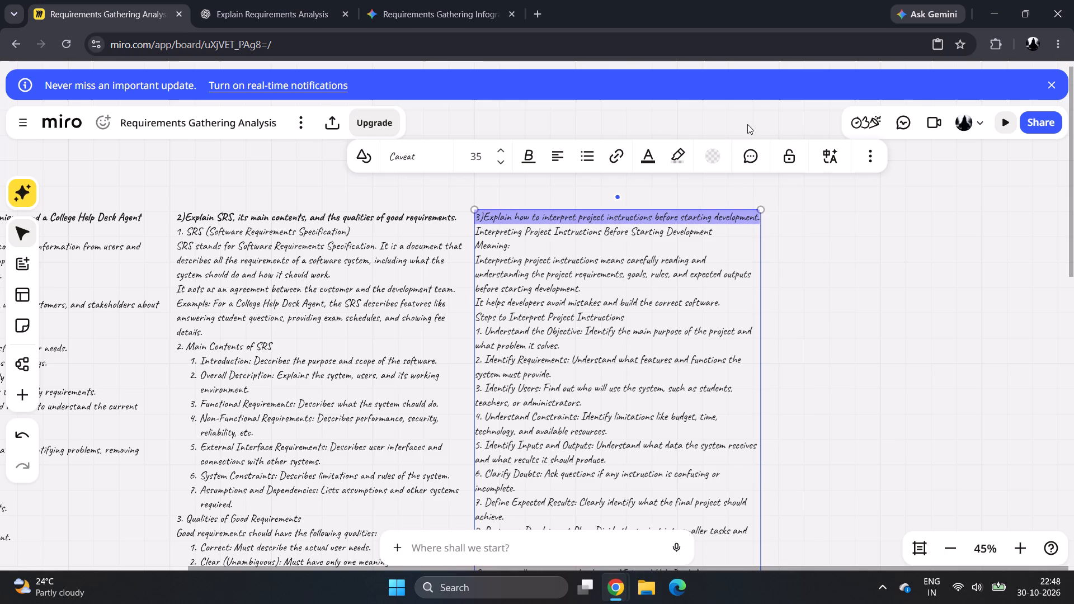
click(642, 161)
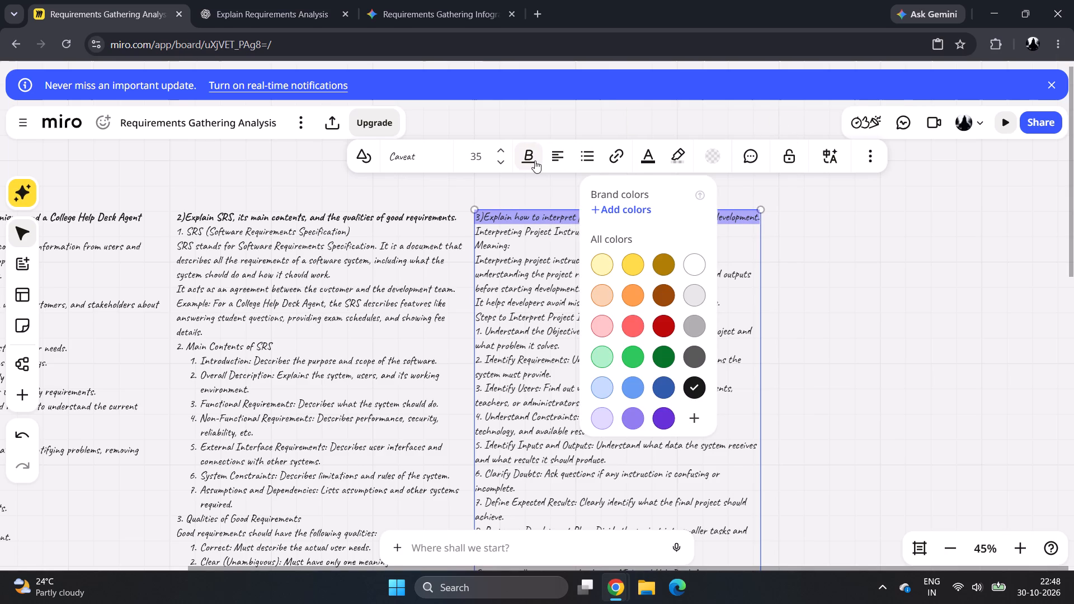
click(535, 161)
click(484, 191)
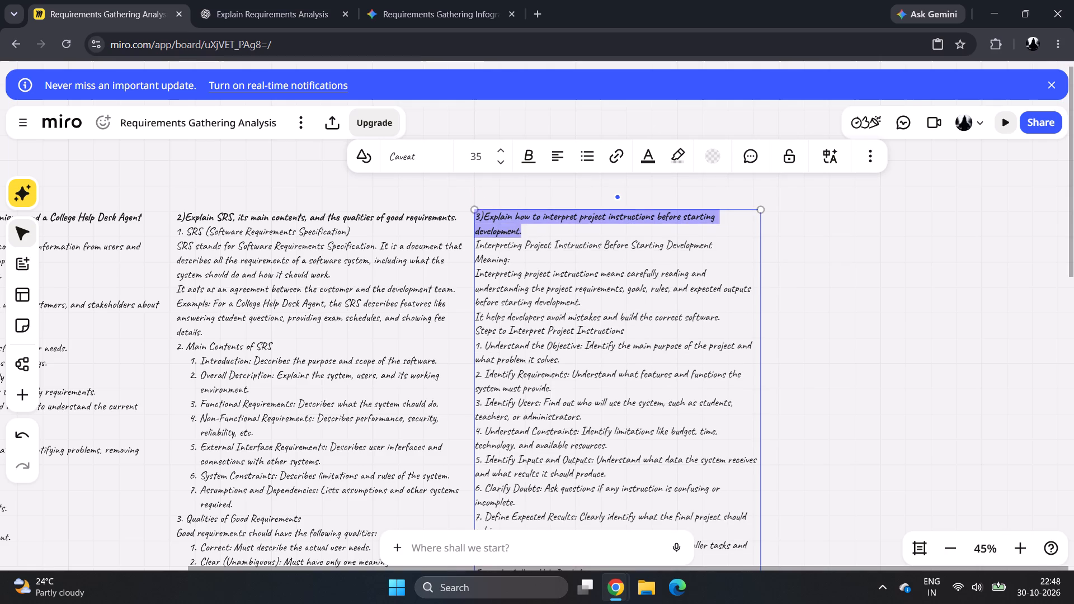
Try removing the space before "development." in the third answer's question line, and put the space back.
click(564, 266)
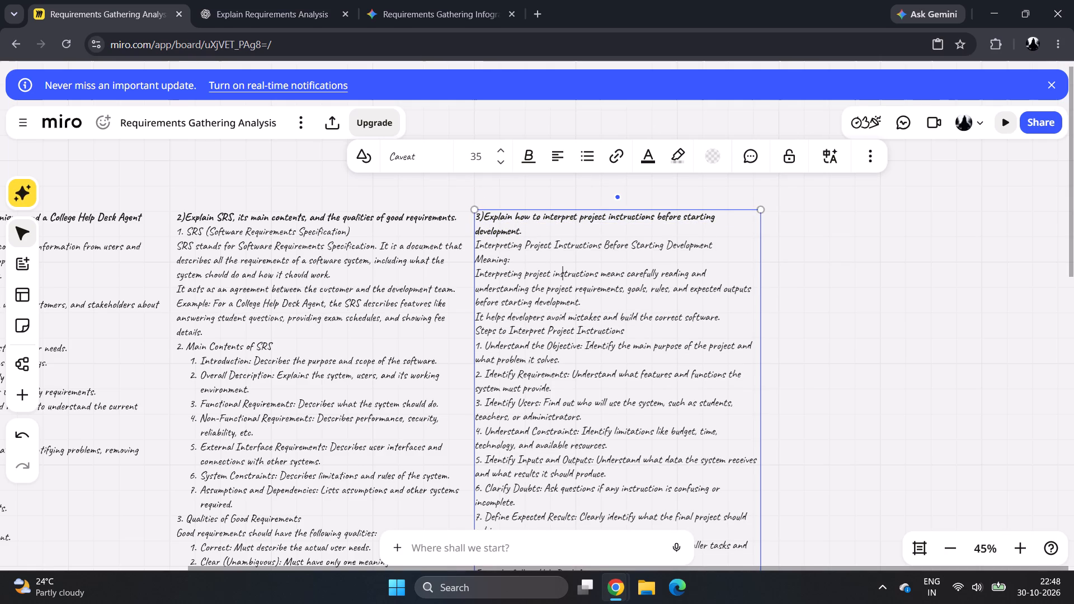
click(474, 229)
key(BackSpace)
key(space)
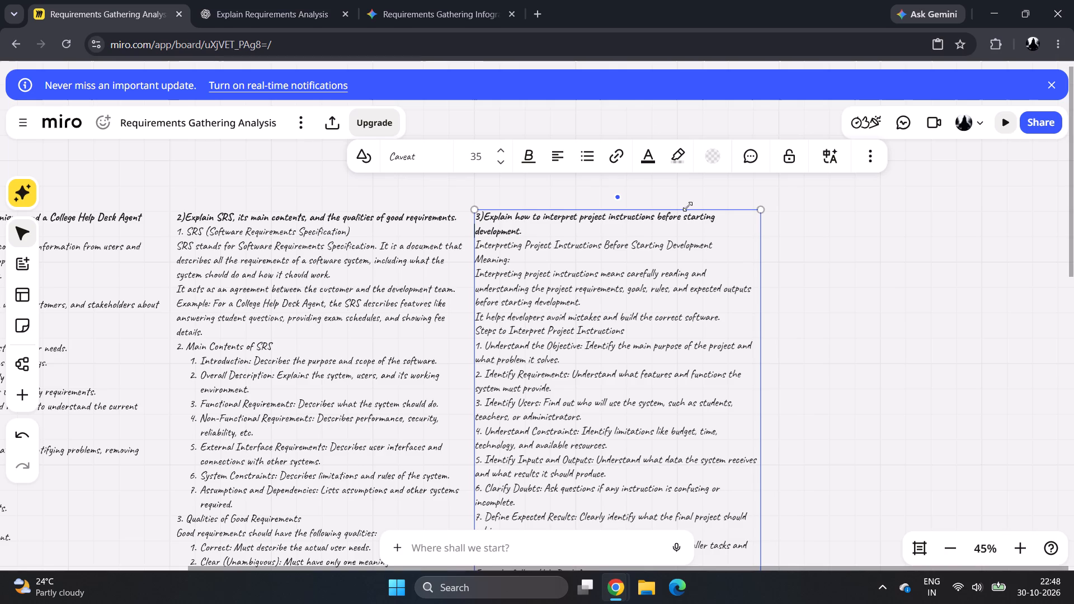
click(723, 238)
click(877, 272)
Unlock the project instructions infographic, shift it down clear of the "Available 24/7" row, and lock it in place.
scroll(877, 272, down, 1)
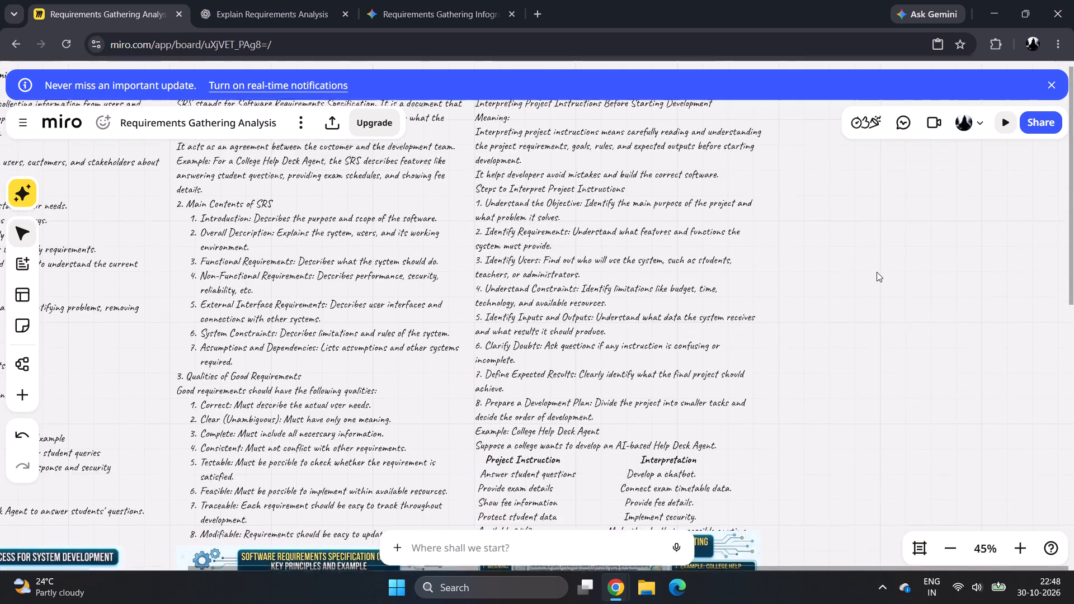
scroll(877, 272, down, 1)
scroll(877, 272, up, 2)
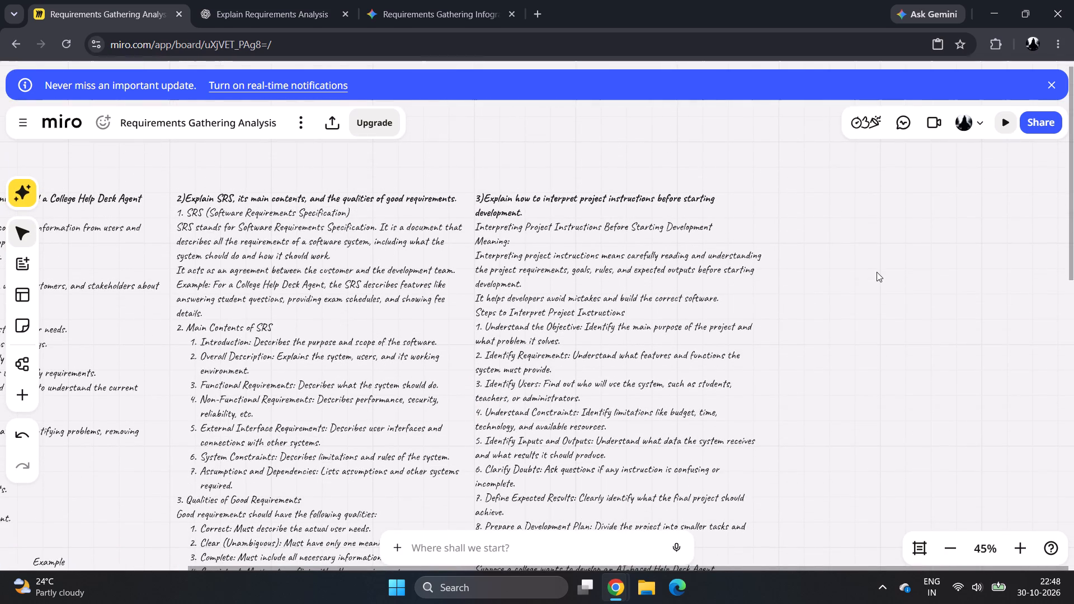
scroll(877, 272, down, 4)
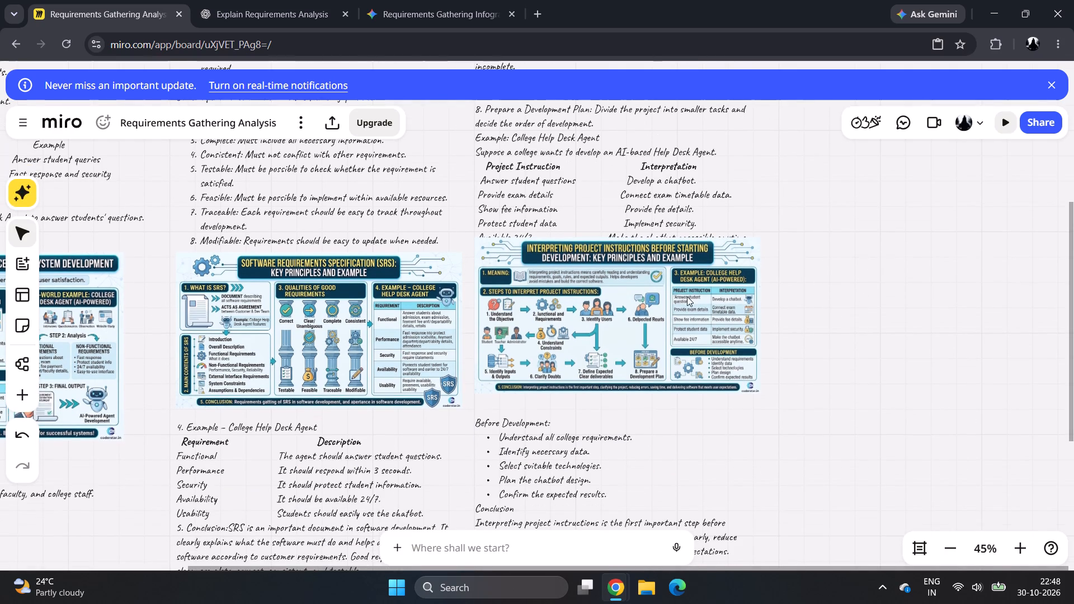
click(687, 296)
click(662, 182)
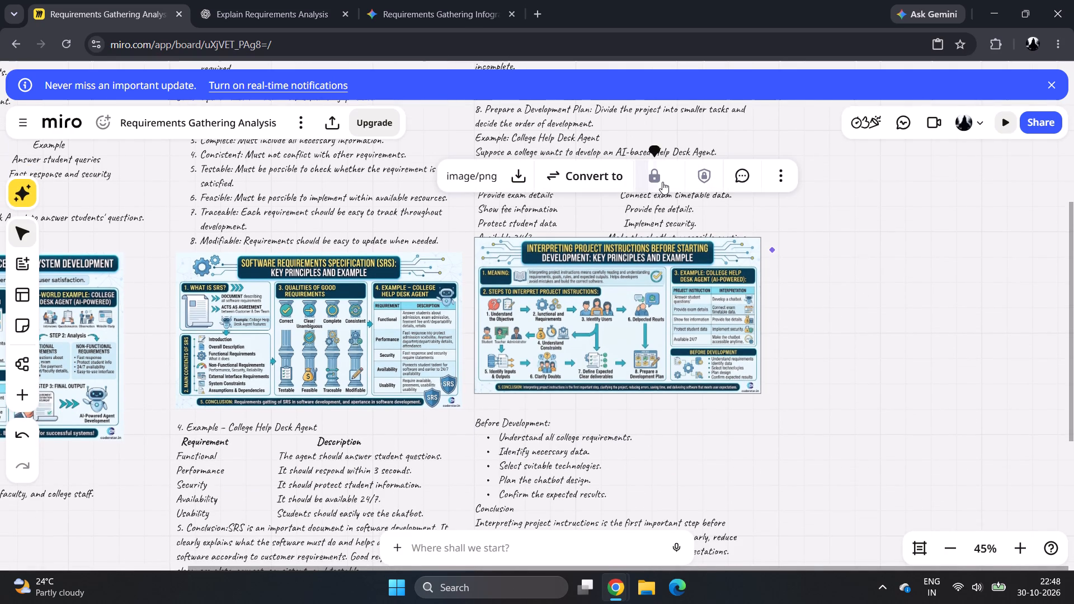
drag(619, 296, 621, 315)
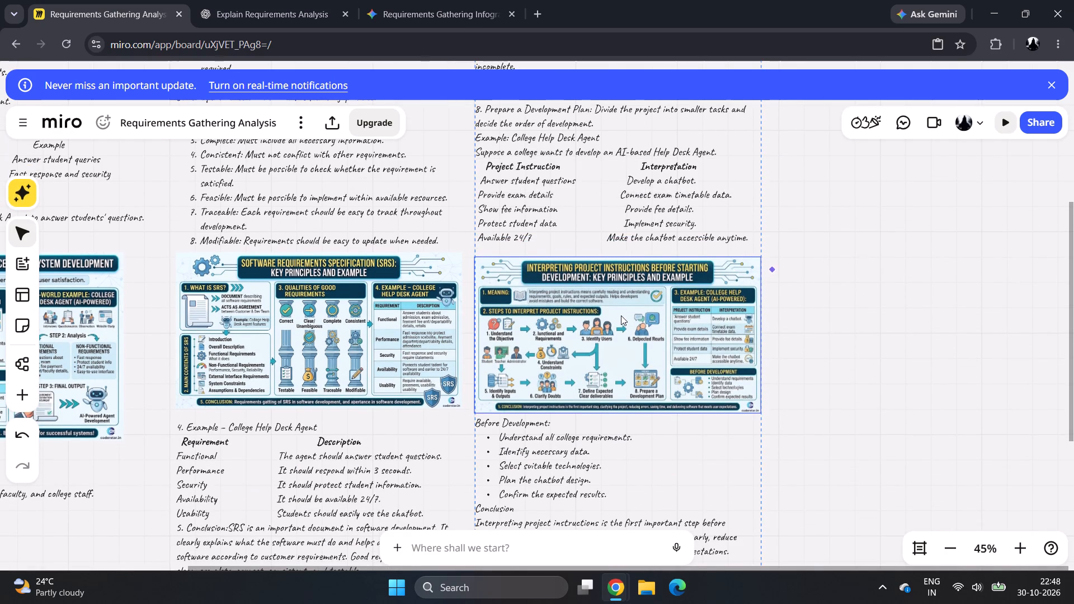
drag(621, 315, 620, 314)
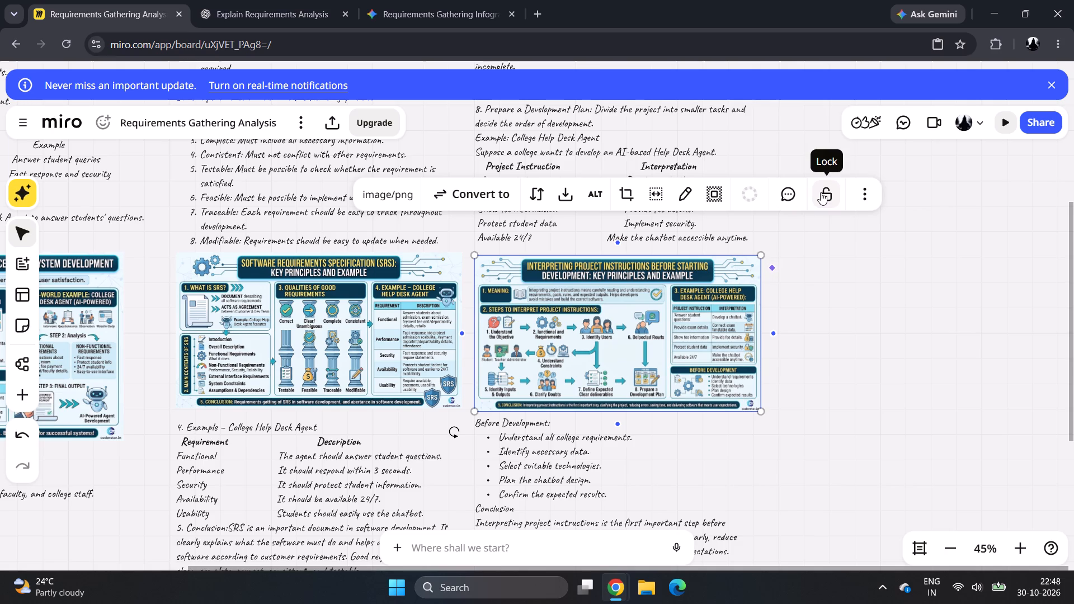
click(821, 192)
click(897, 306)
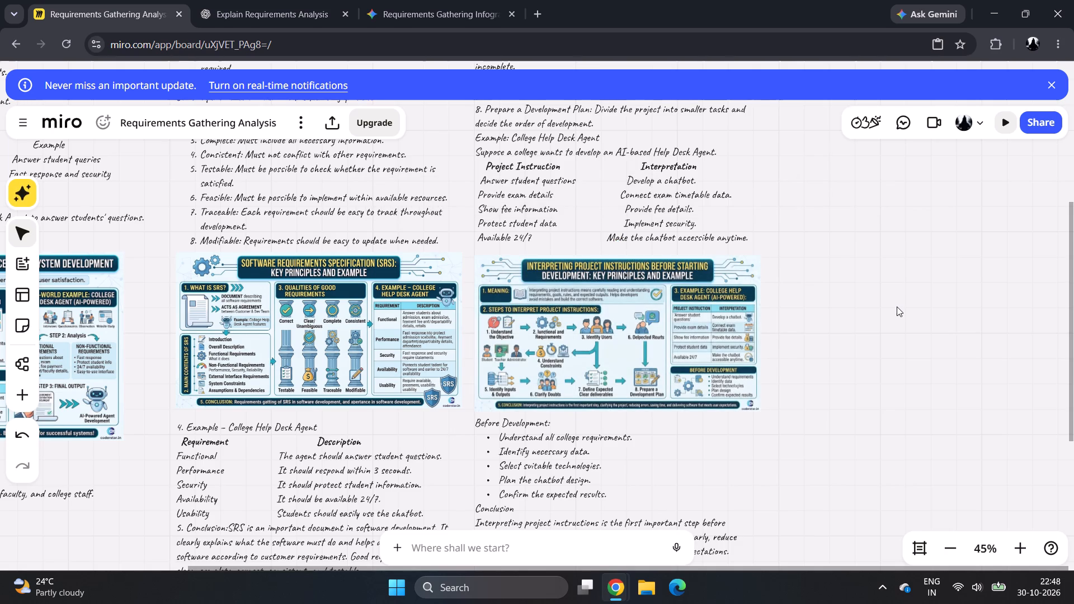
scroll(897, 306, down, 3)
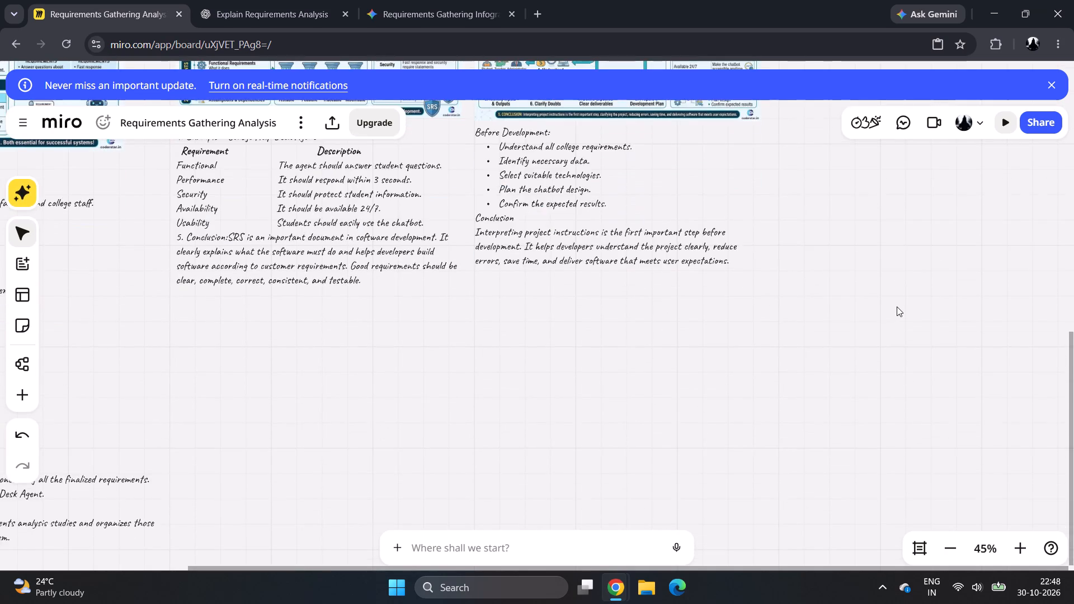
scroll(897, 306, down, 1)
scroll(897, 306, up, 3)
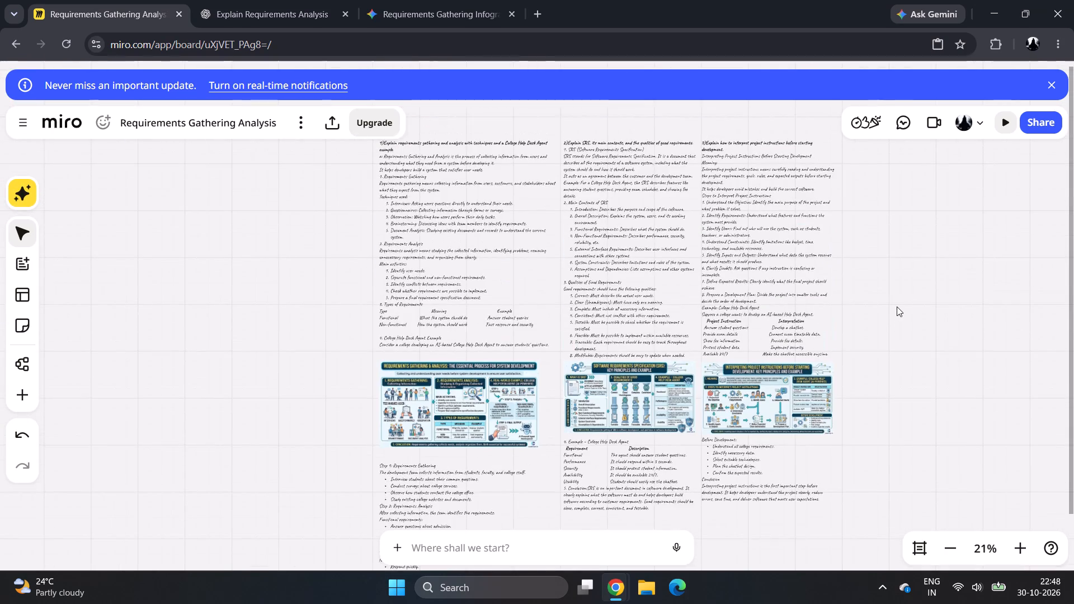
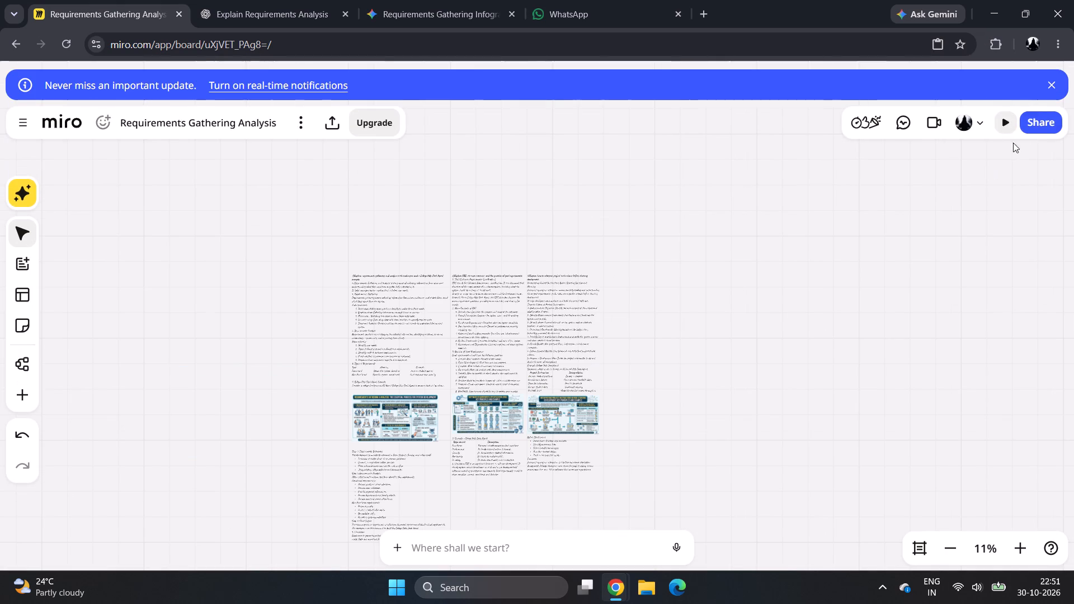
Open the sharing options for the Requirements Gathering Analysis board.
click(1041, 120)
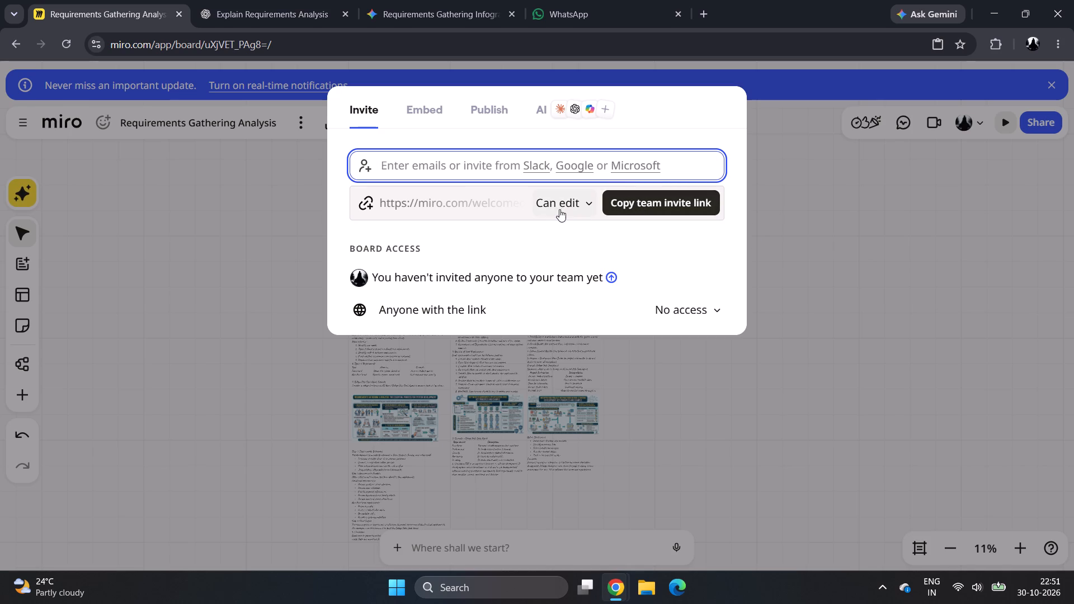
Set the team invite link's permission for the board to "Can view".
click(580, 202)
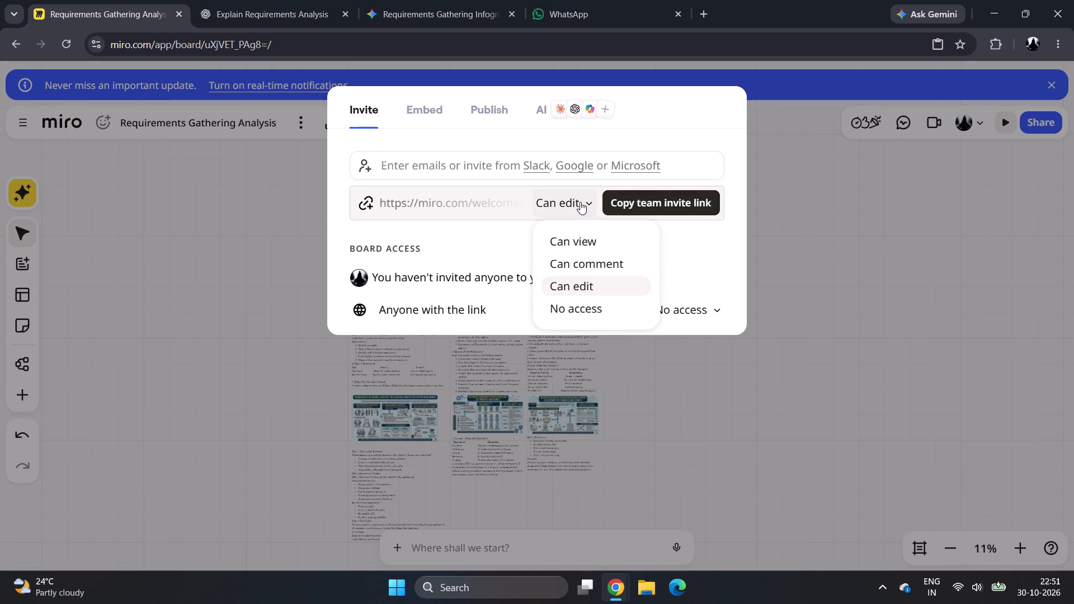
click(578, 243)
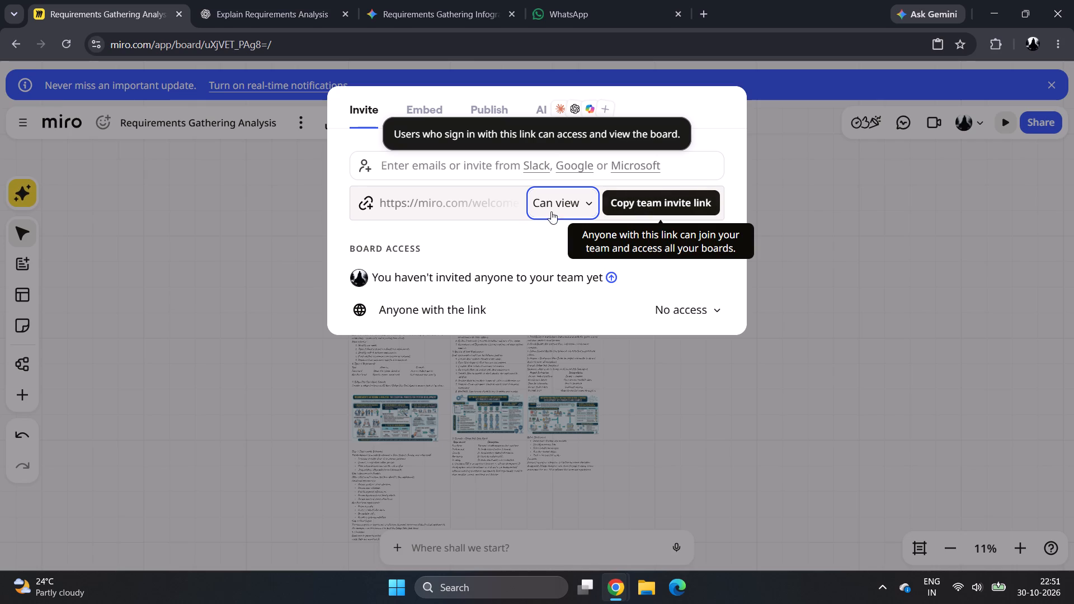
click(373, 205)
click(449, 201)
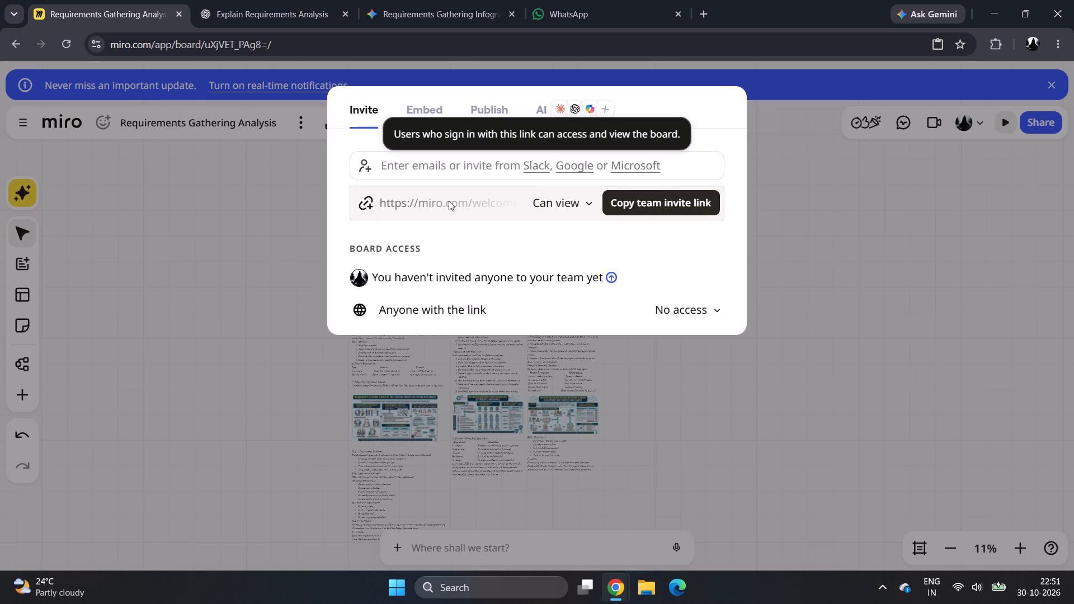
click(580, 203)
click(580, 203)
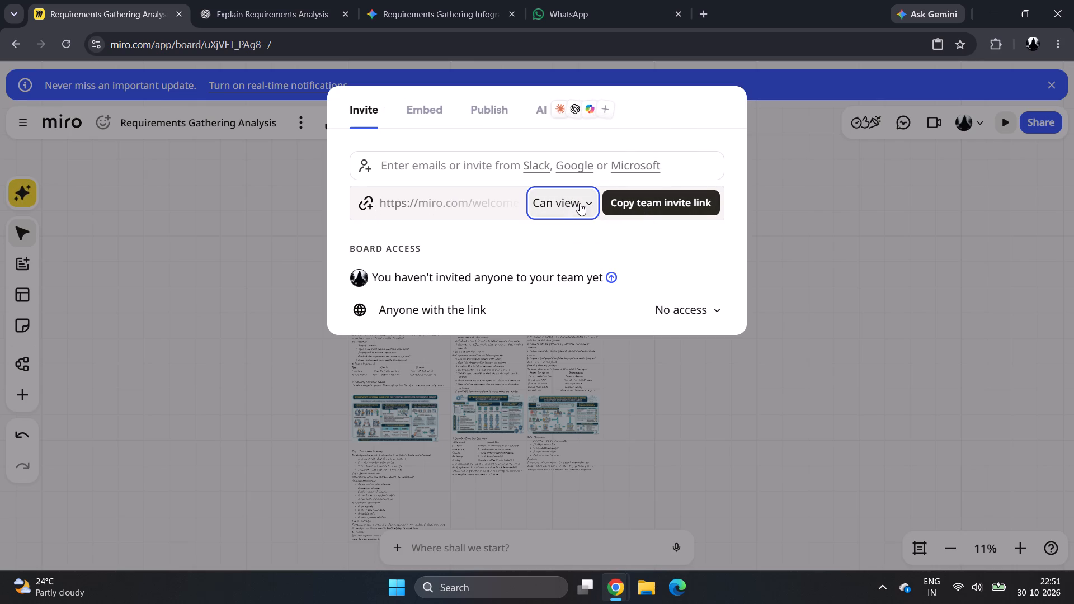
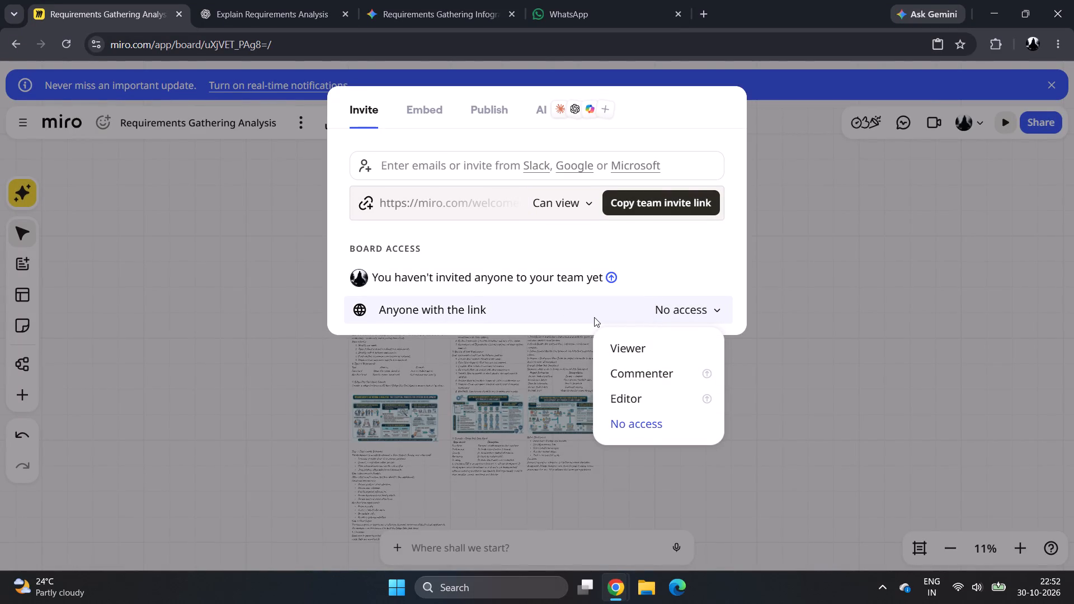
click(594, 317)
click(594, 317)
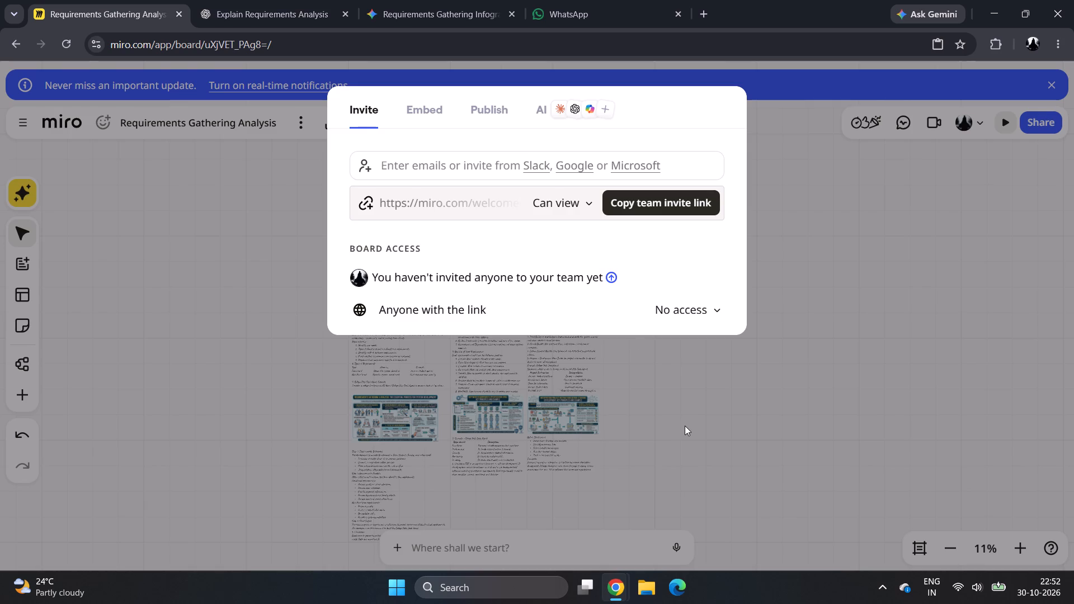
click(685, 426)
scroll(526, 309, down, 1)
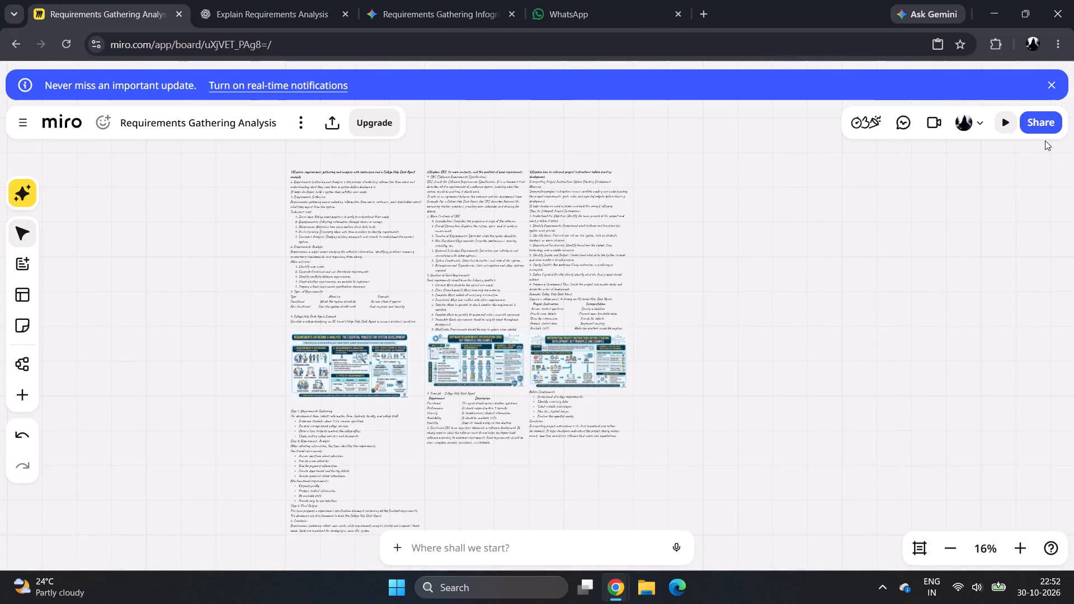
Open the sharing settings of the Requirements Gathering Analysis board.
click(1042, 126)
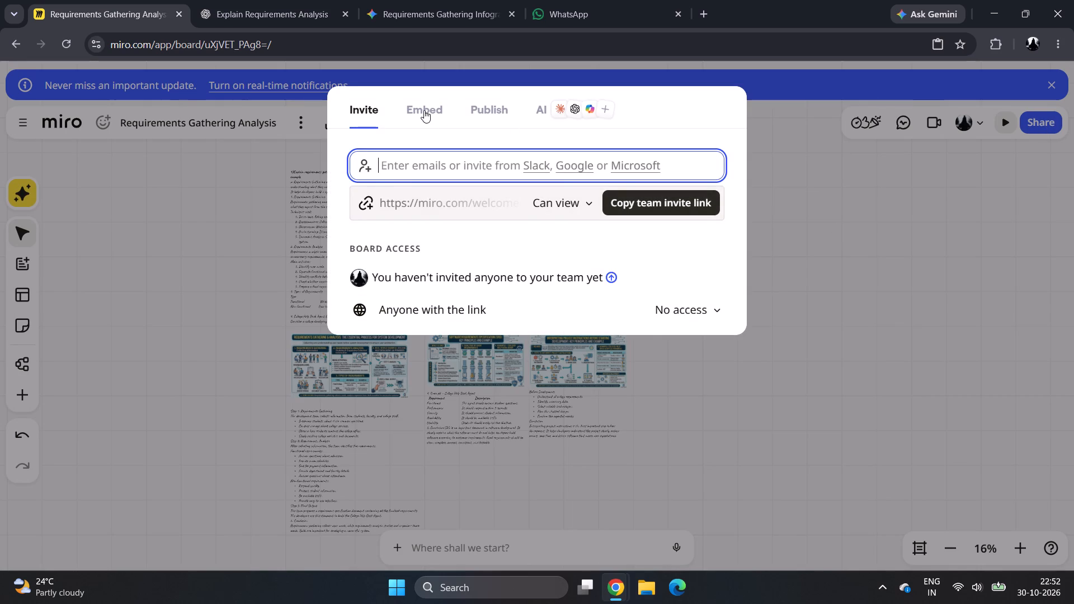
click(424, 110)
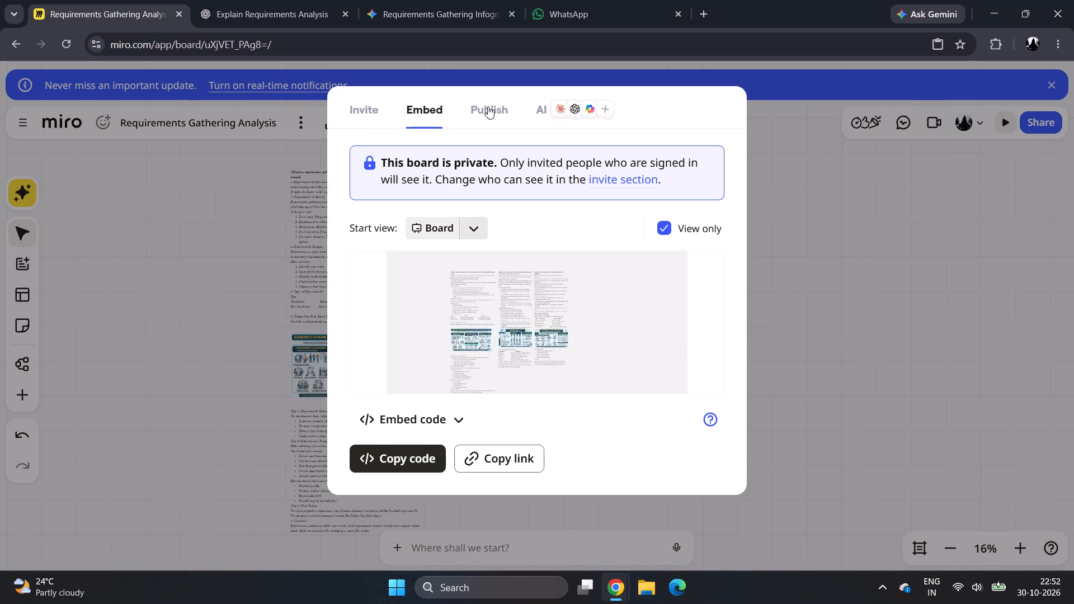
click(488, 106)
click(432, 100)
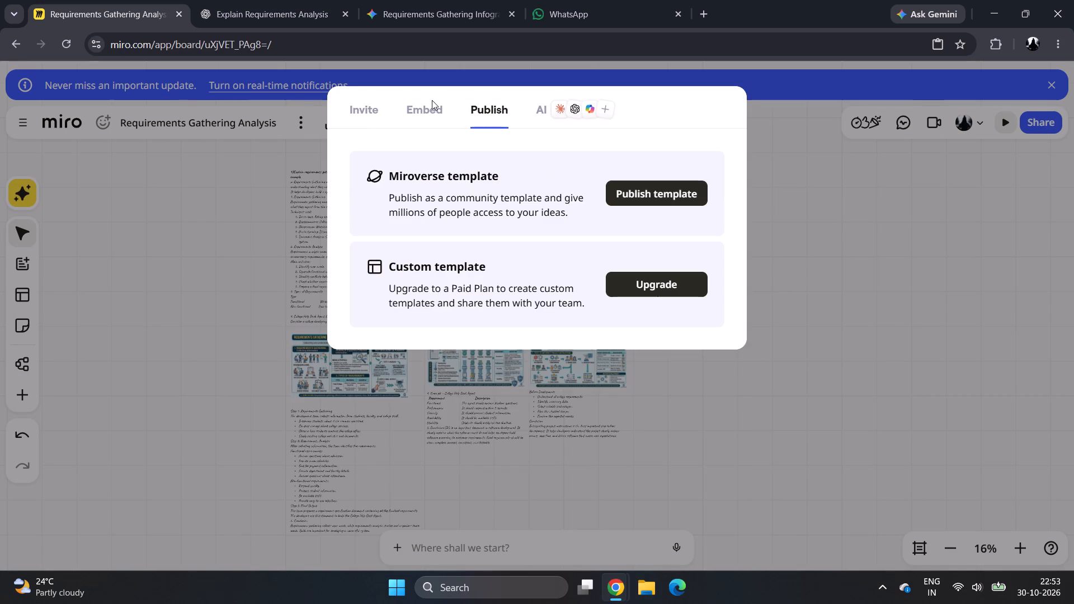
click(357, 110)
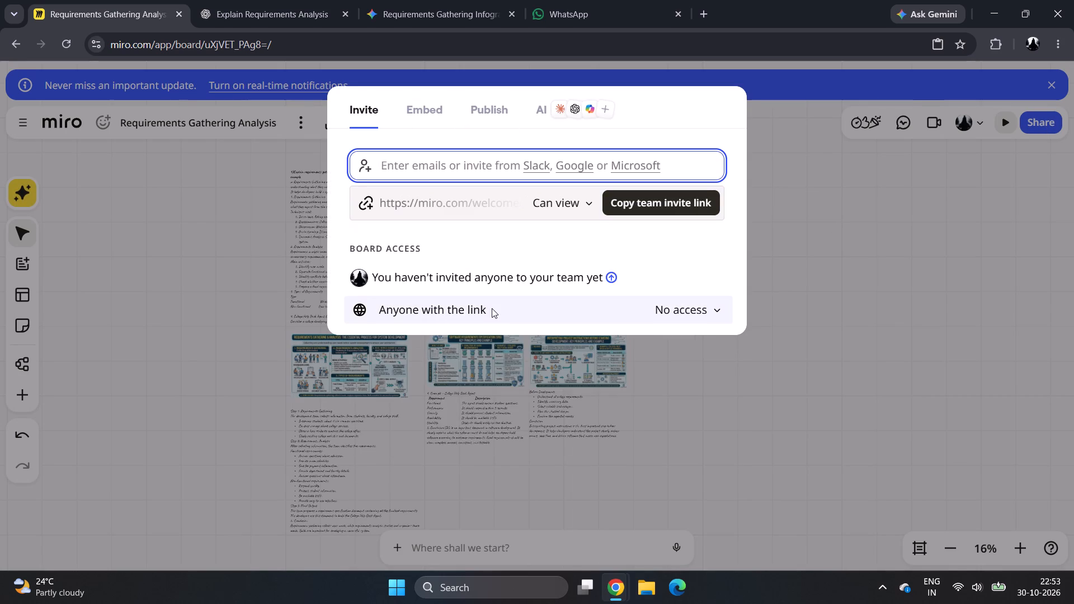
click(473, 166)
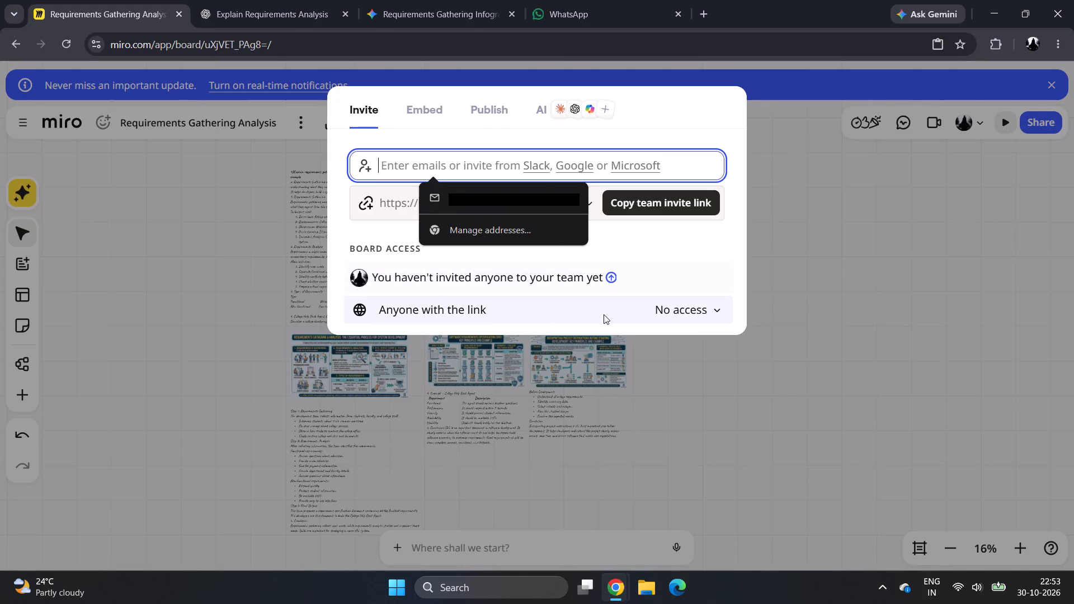
Set the board access for anyone with the link to Viewer.
click(654, 315)
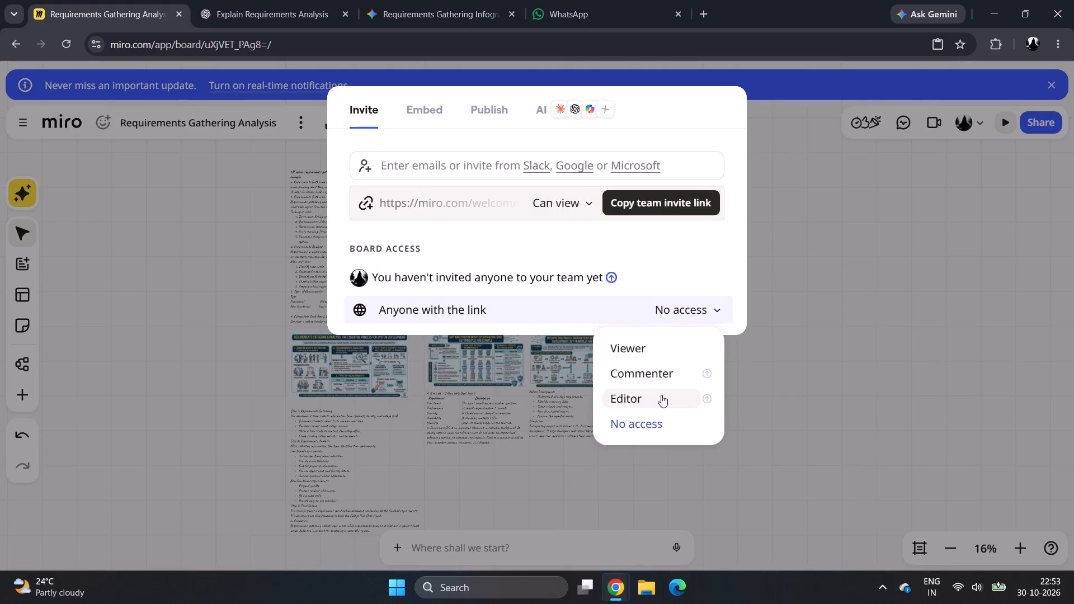
click(644, 356)
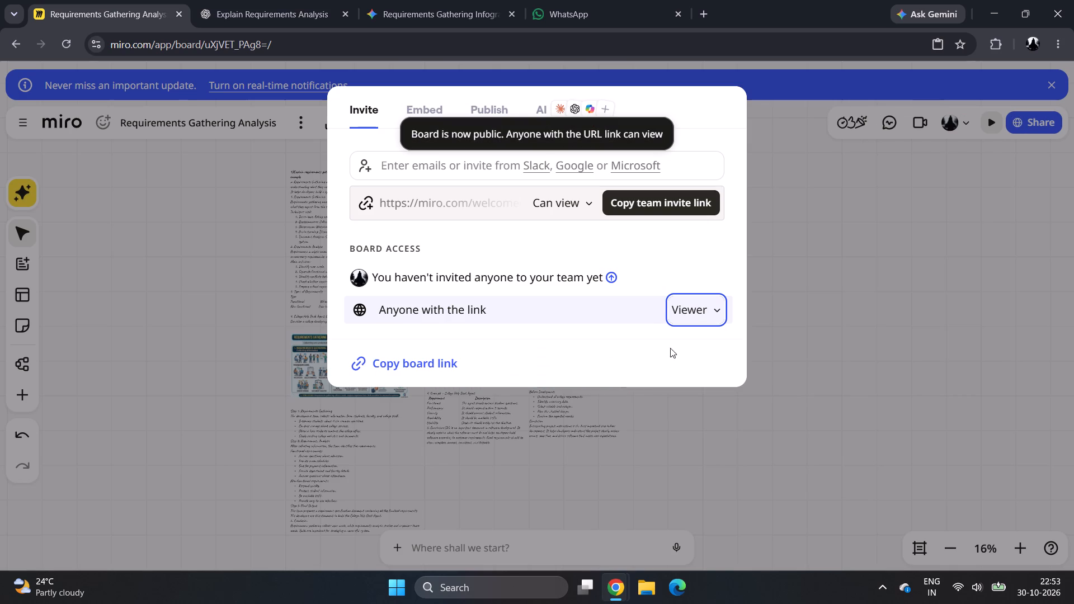
Copy the public board link of the Requirements Gathering Analysis board.
click(425, 361)
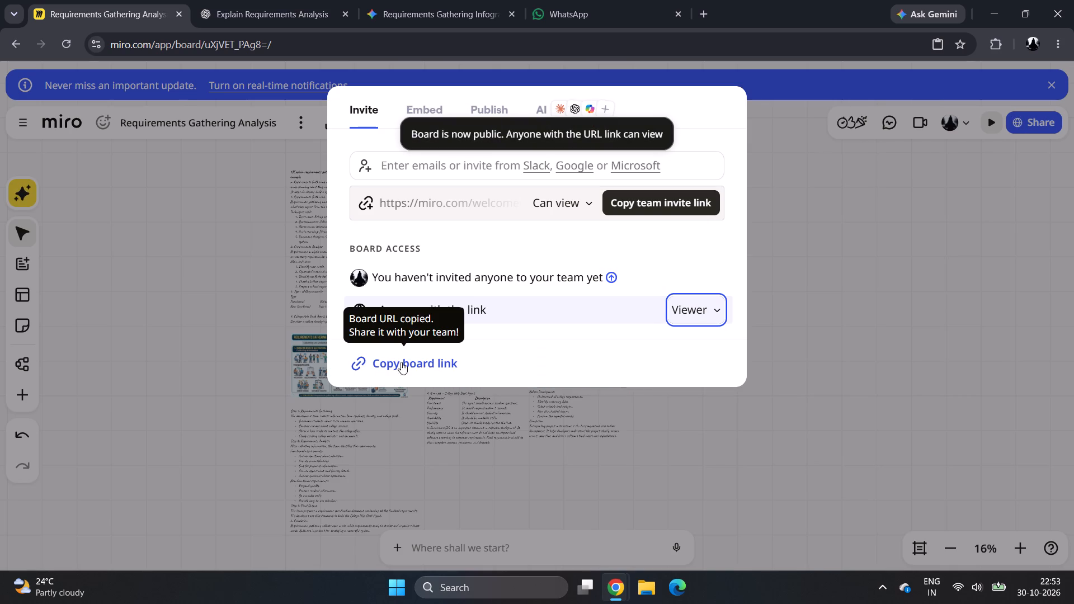
click(391, 360)
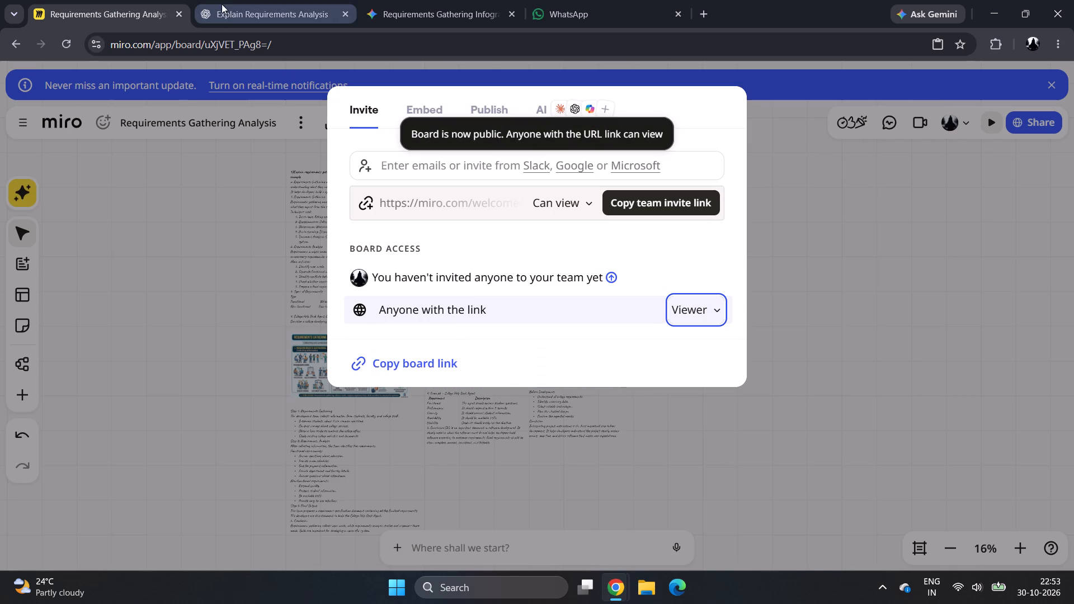